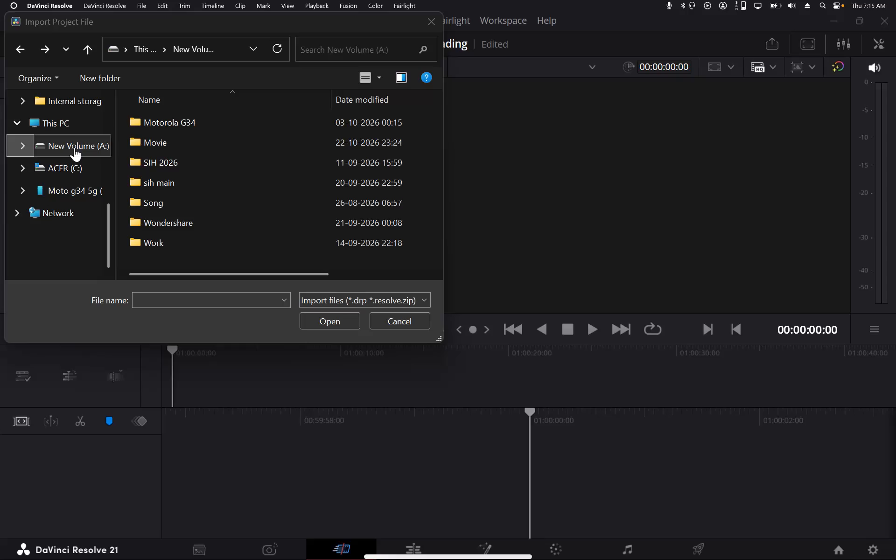
Check the editing folder in the phone's internal storage for a project file to import, refreshing the folder listing.
left_click(74, 147)
left_click(70, 107)
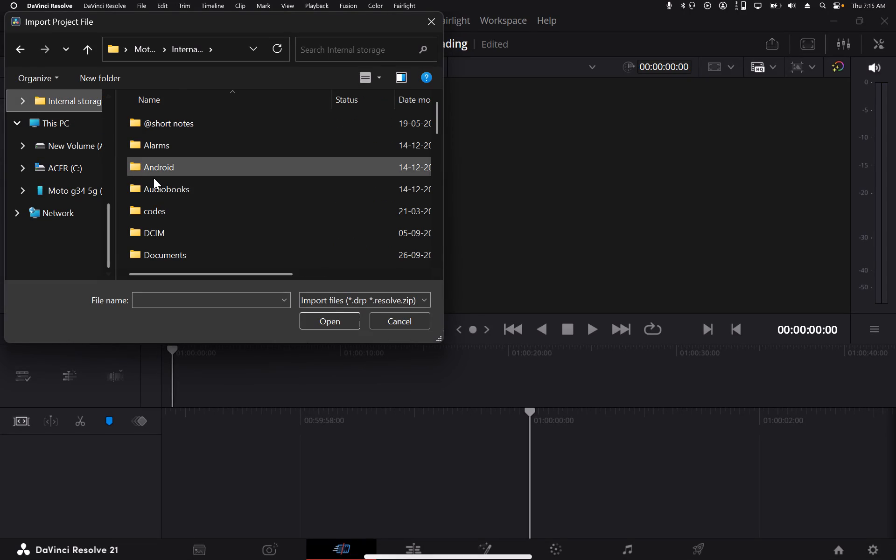
scroll(155, 179, "down", 2)
left_click(163, 170)
double_click(164, 164)
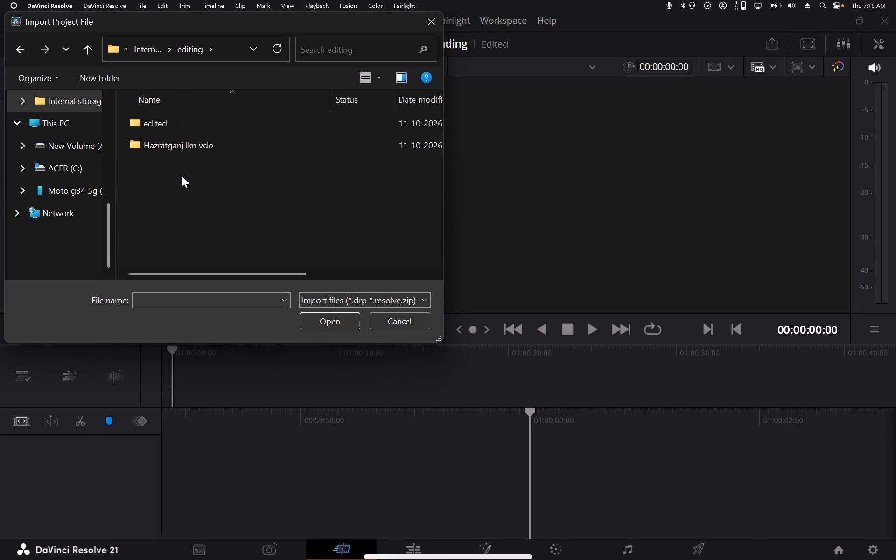
left_click(271, 46)
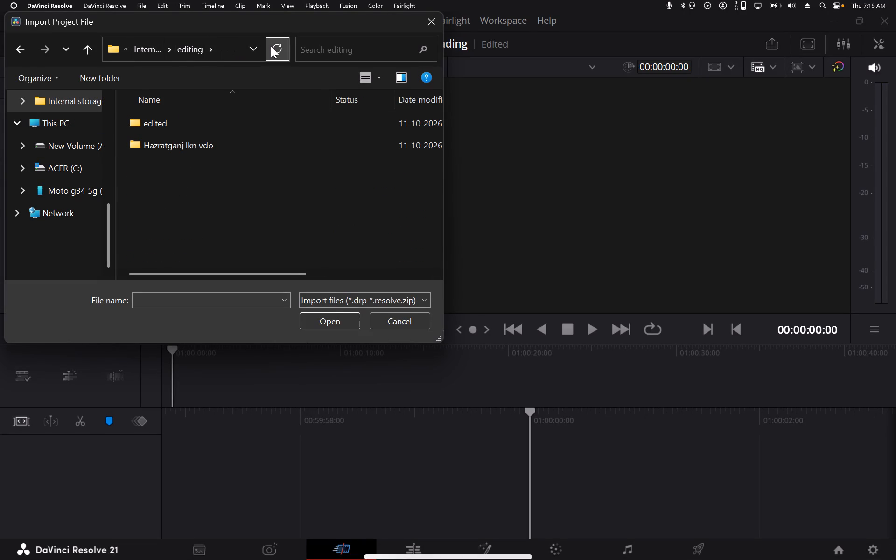
triple_click(271, 46)
triple_click(271, 46)
double_click(271, 46)
left_click(378, 316)
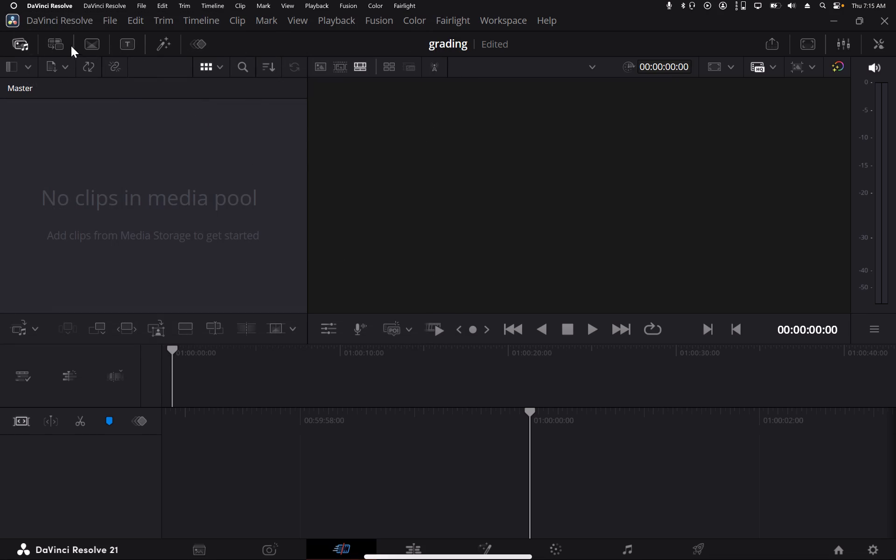
Reopen Import Project and check the edited subfolder of the phone's editing folder for a project file.
left_click(108, 24)
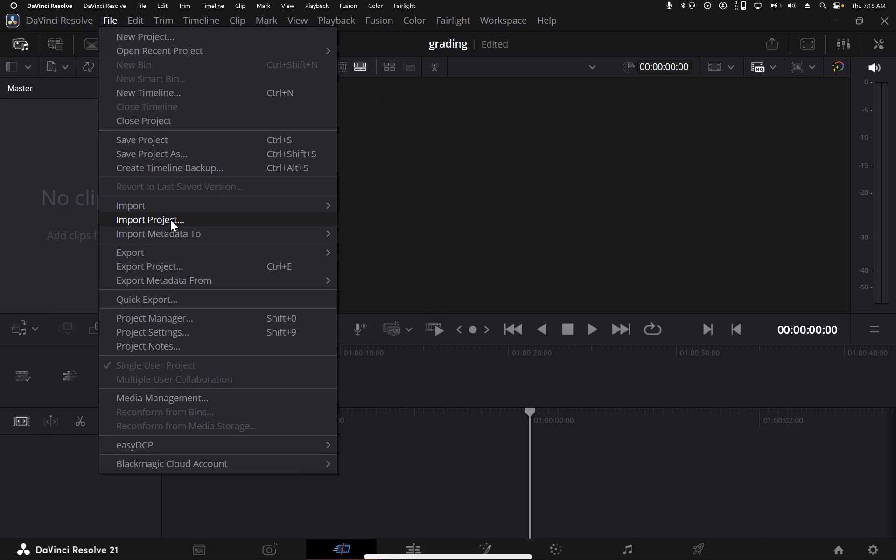
left_click(170, 220)
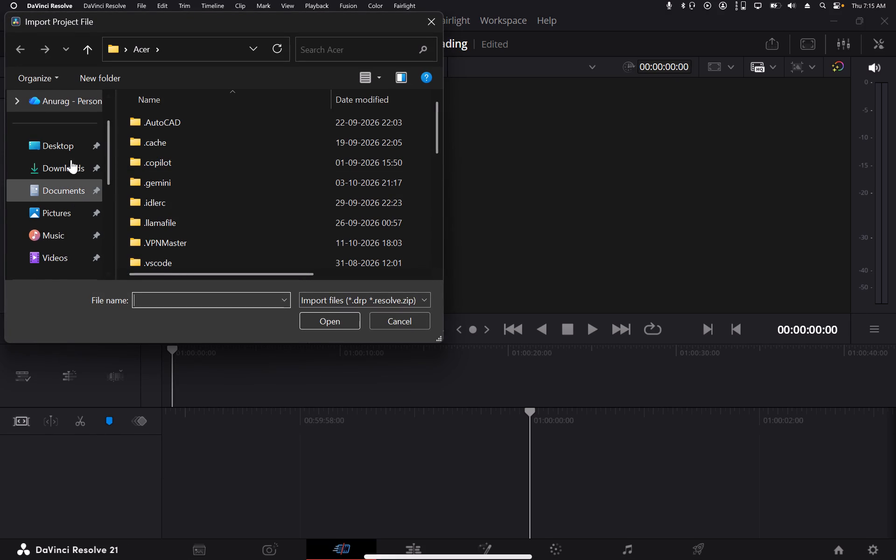
scroll(62, 136, "down", 4)
left_click(67, 98)
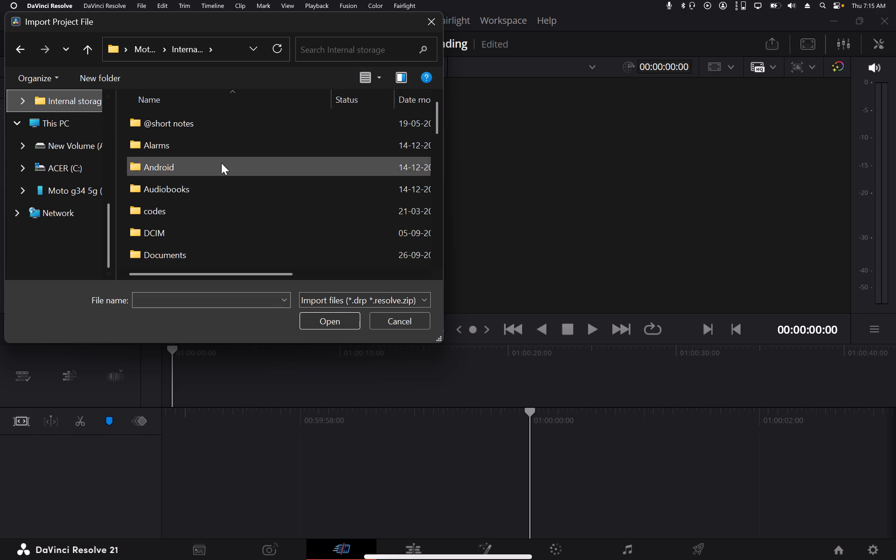
scroll(173, 232, "down", 3)
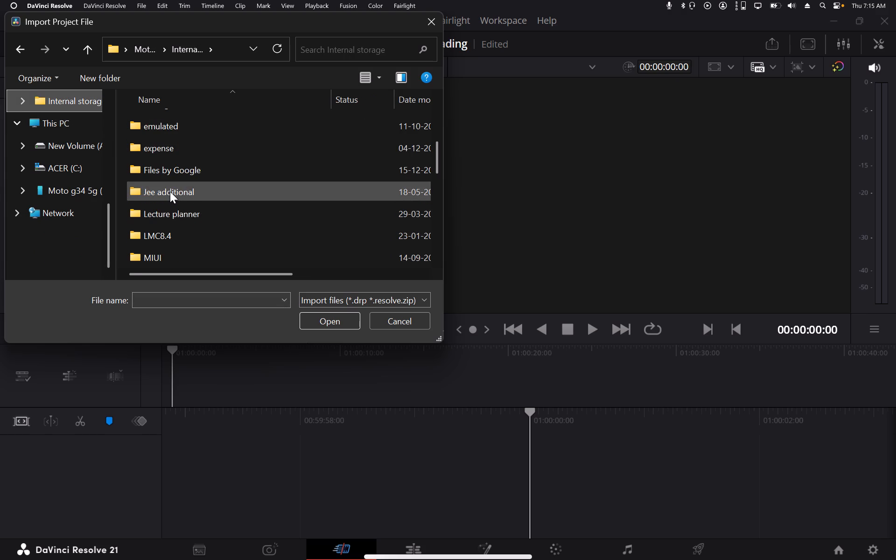
scroll(170, 191, "up", 1)
left_click(161, 167)
double_click(161, 167)
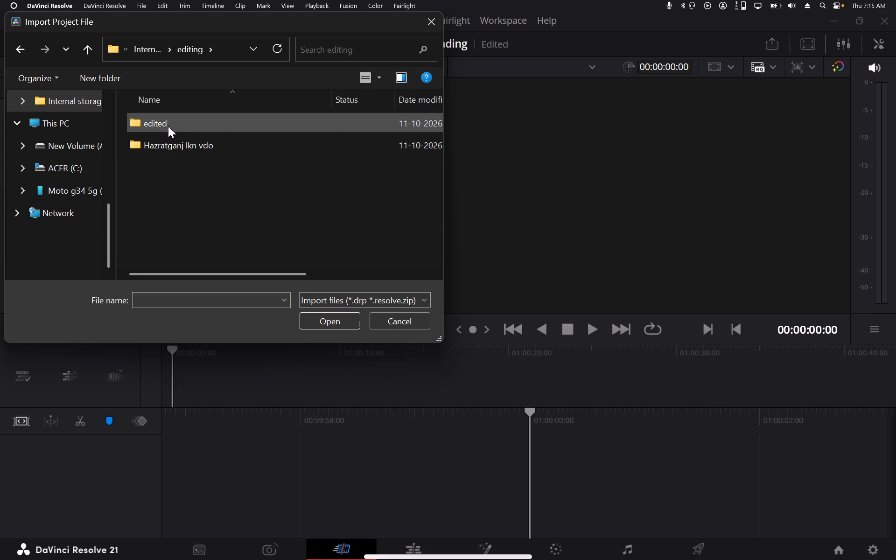
double_click(169, 124)
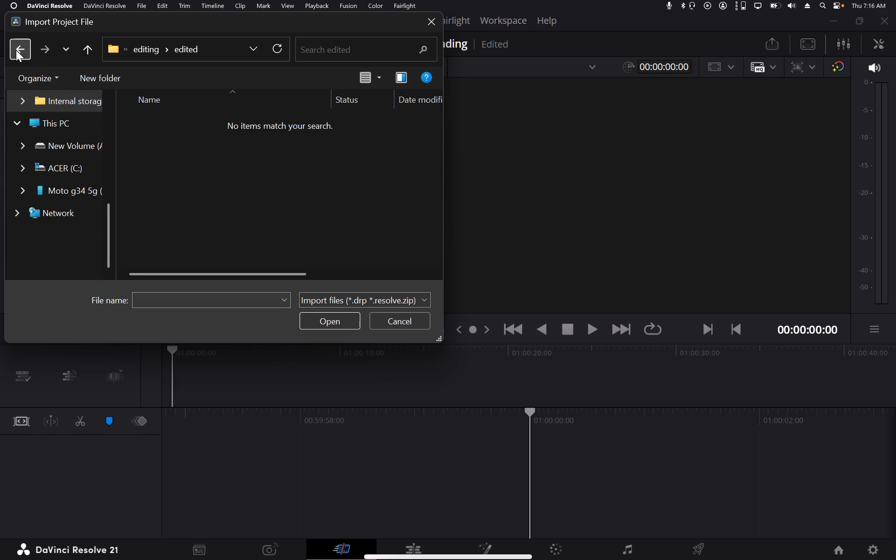
left_click(16, 50)
left_click(16, 50)
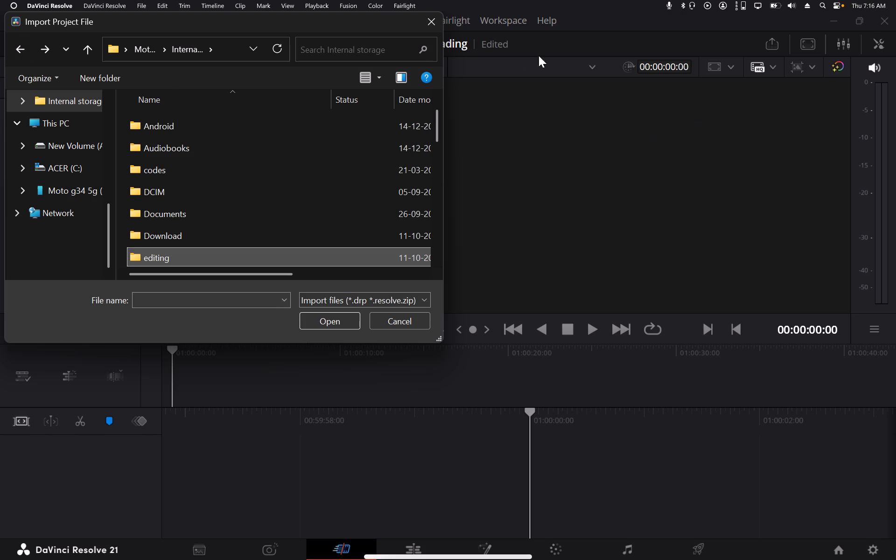
left_click(434, 22)
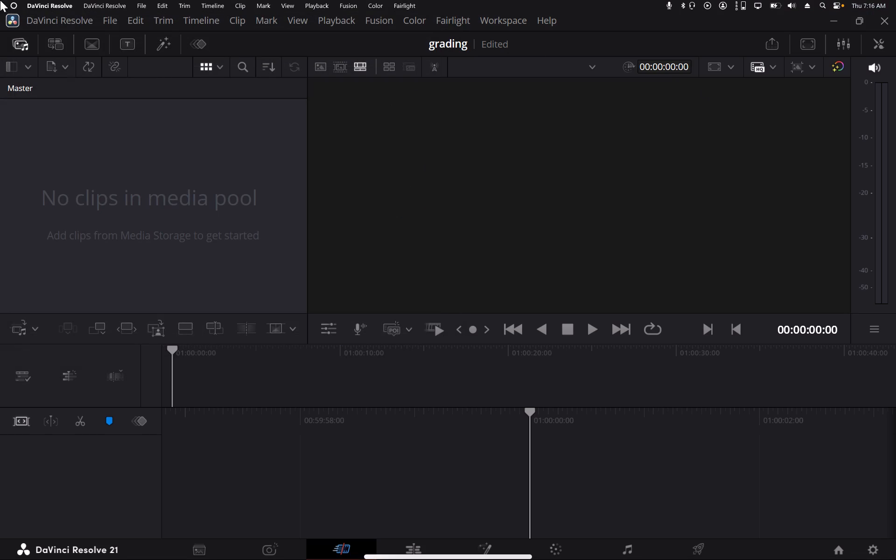
Quit DaVinci Resolve.
left_click(8, 21)
left_click(40, 25)
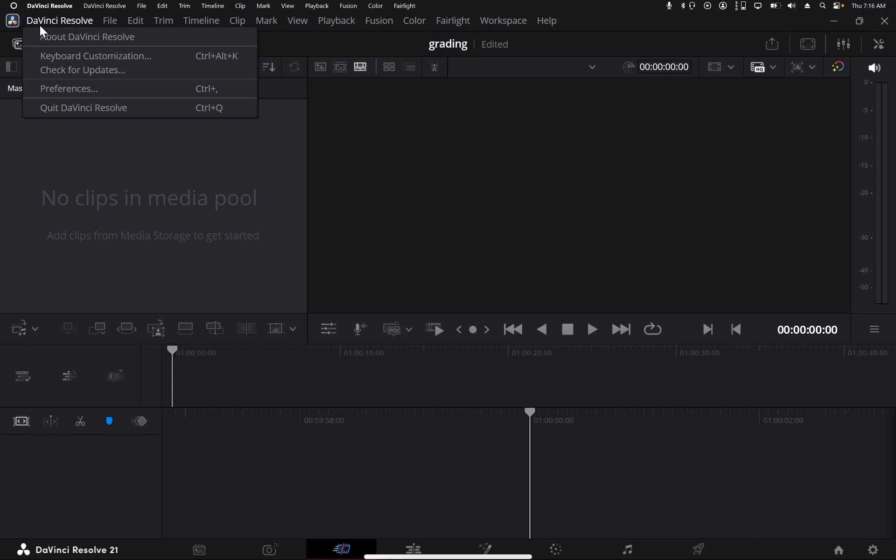
left_click(59, 110)
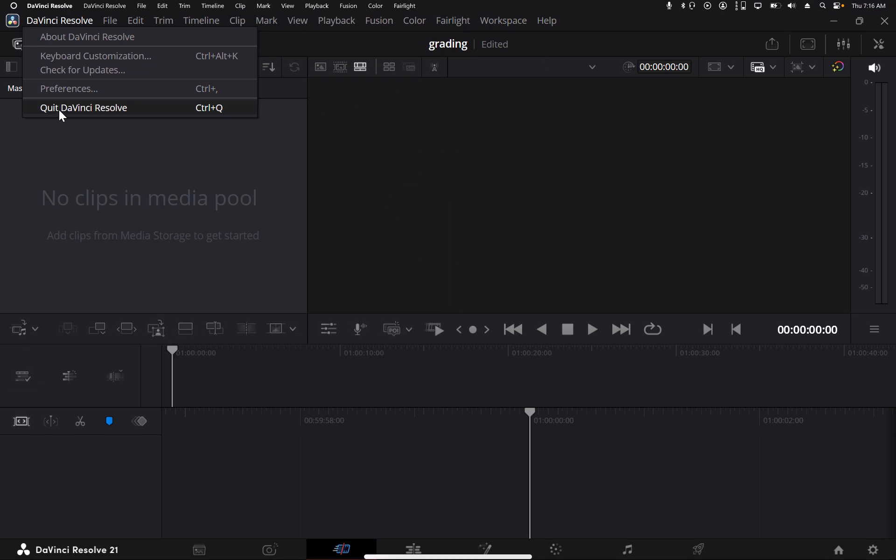
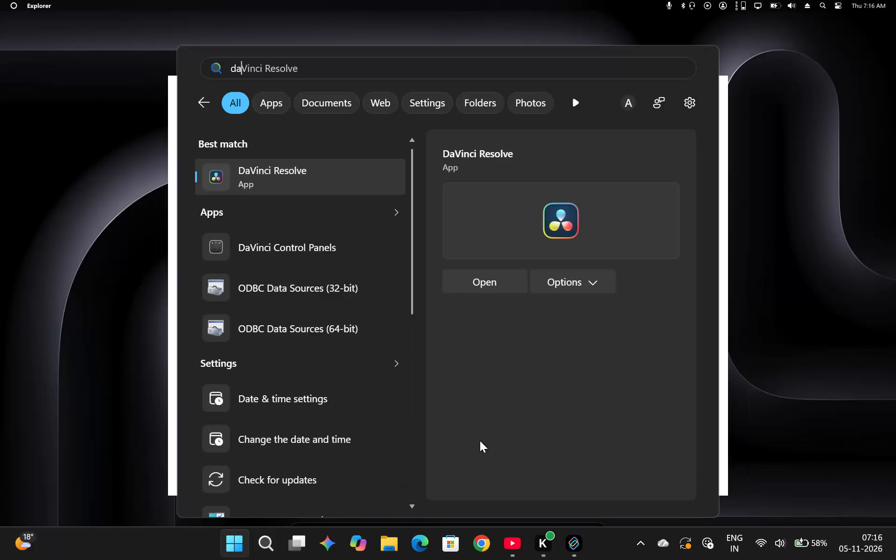
Launch DaVinci Resolve from the search results.
key("Return")
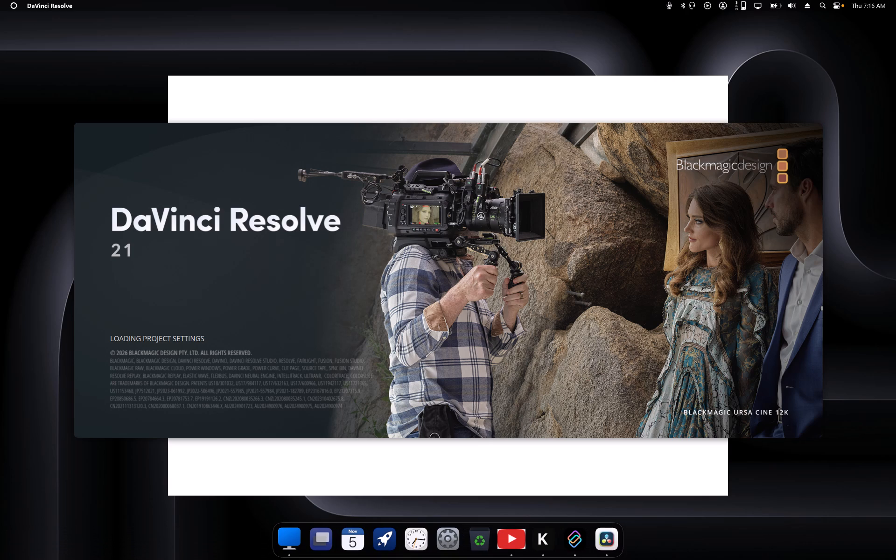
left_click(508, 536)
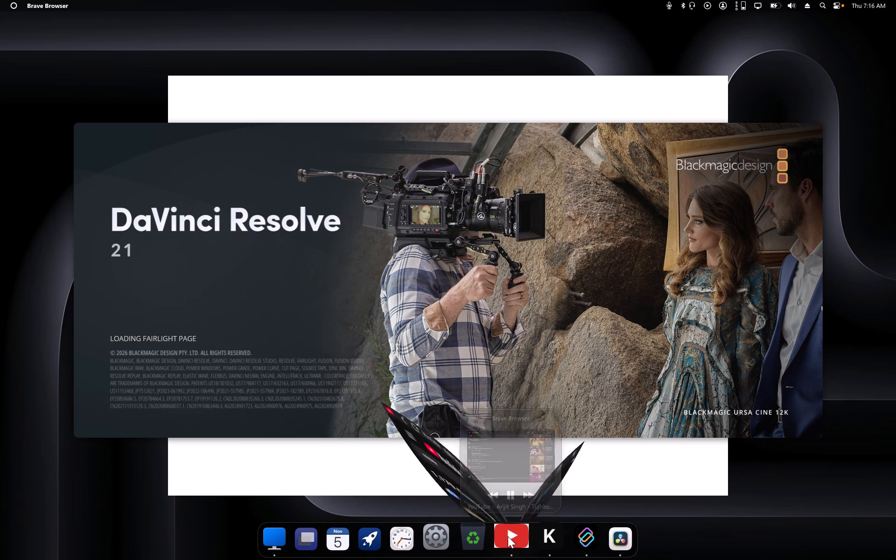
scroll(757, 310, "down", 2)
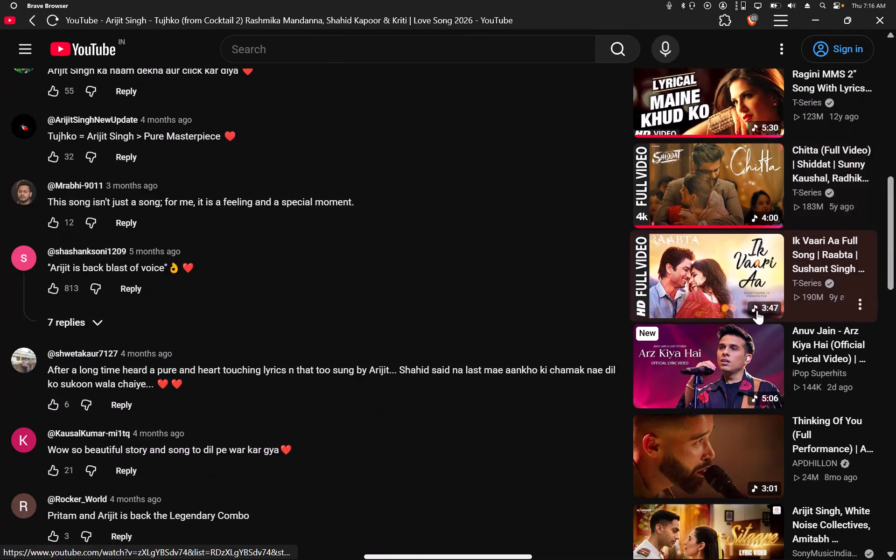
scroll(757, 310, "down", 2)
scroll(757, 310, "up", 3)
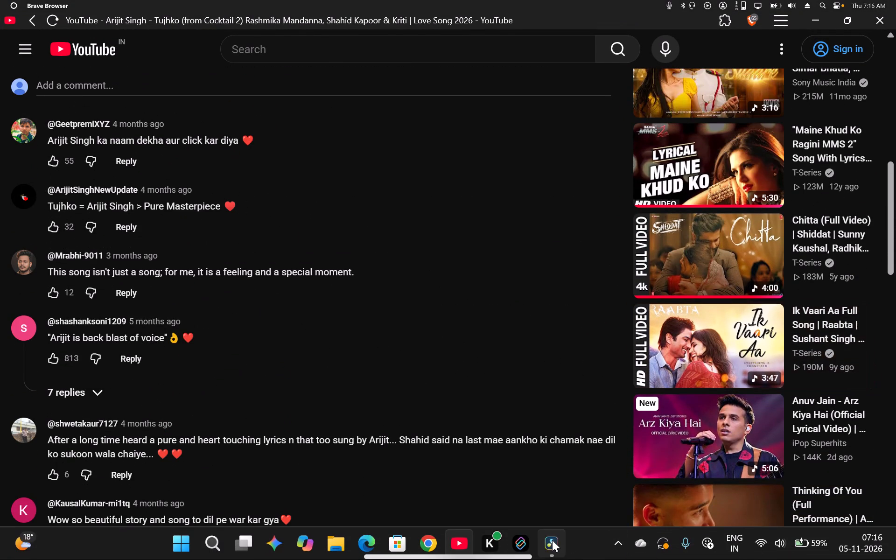
Switch back to DaVinci Resolve and open the grading project from the local projects.
left_click(552, 540)
left_click(225, 177)
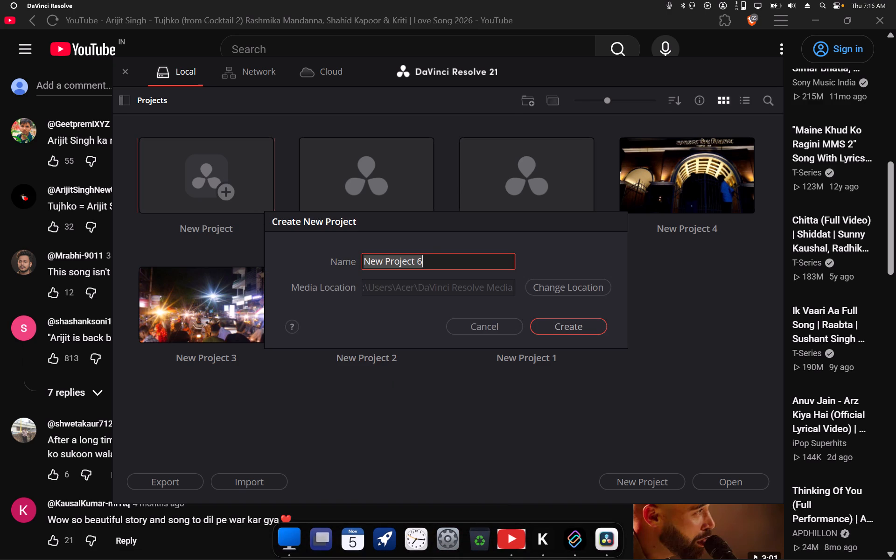
left_click(480, 331)
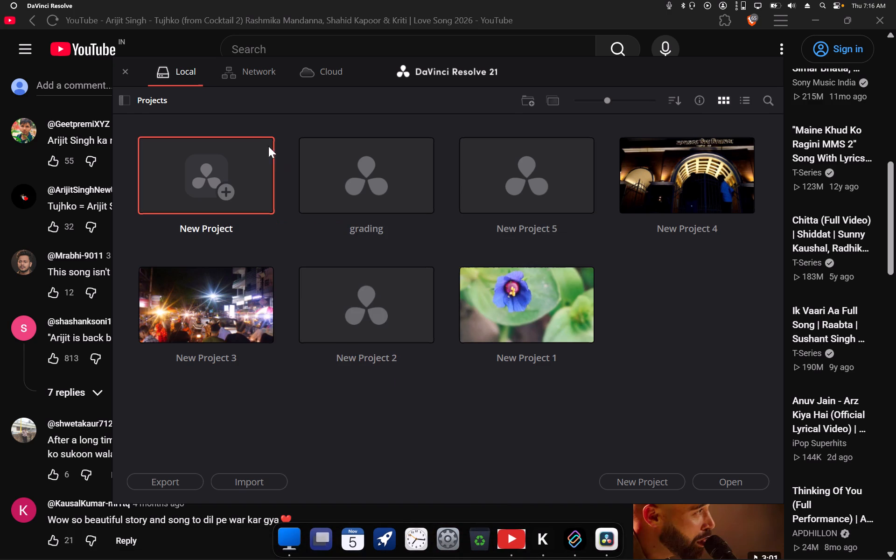
left_click(295, 175)
double_click(336, 184)
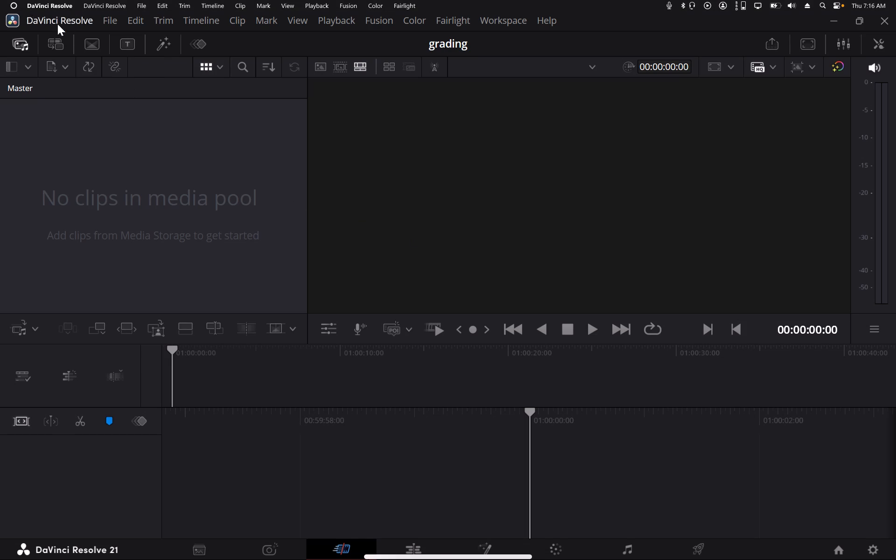
Start Import Project and browse to the editing folder in the phone's internal storage.
left_click(113, 21)
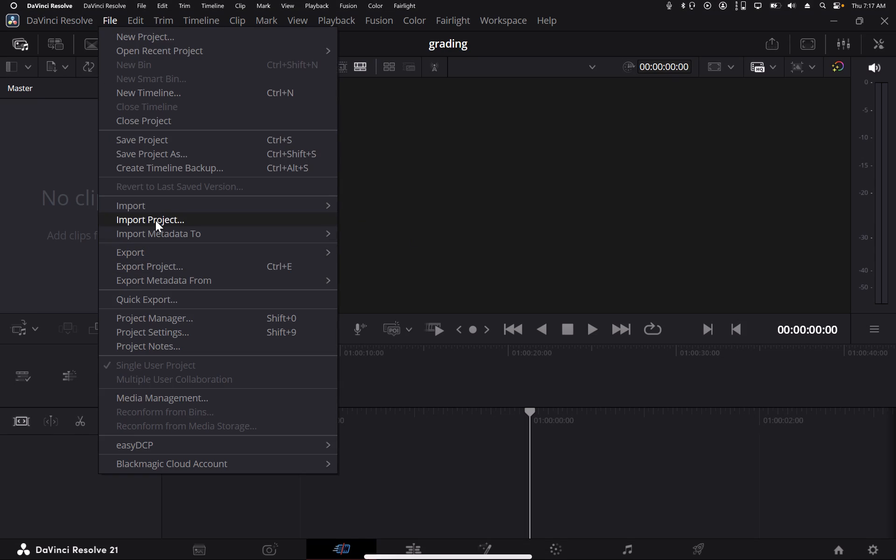
left_click(155, 219)
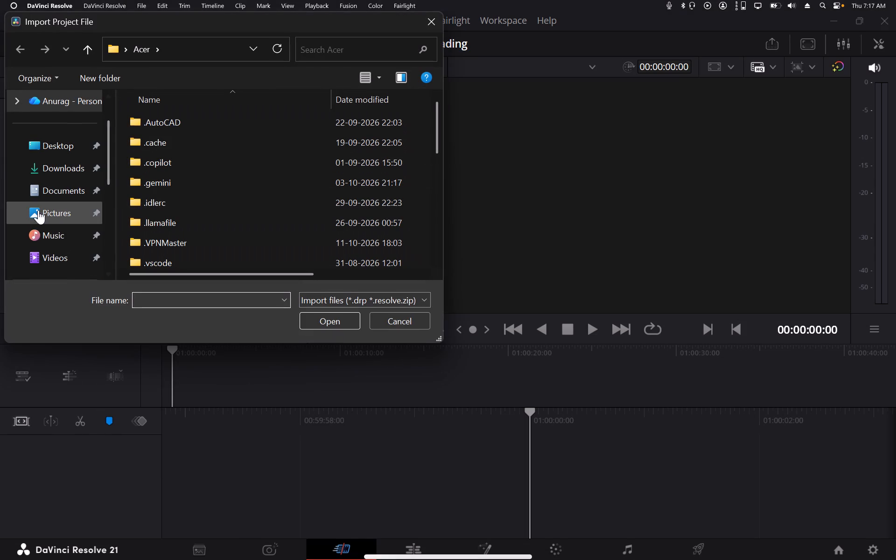
scroll(56, 159, "down", 3)
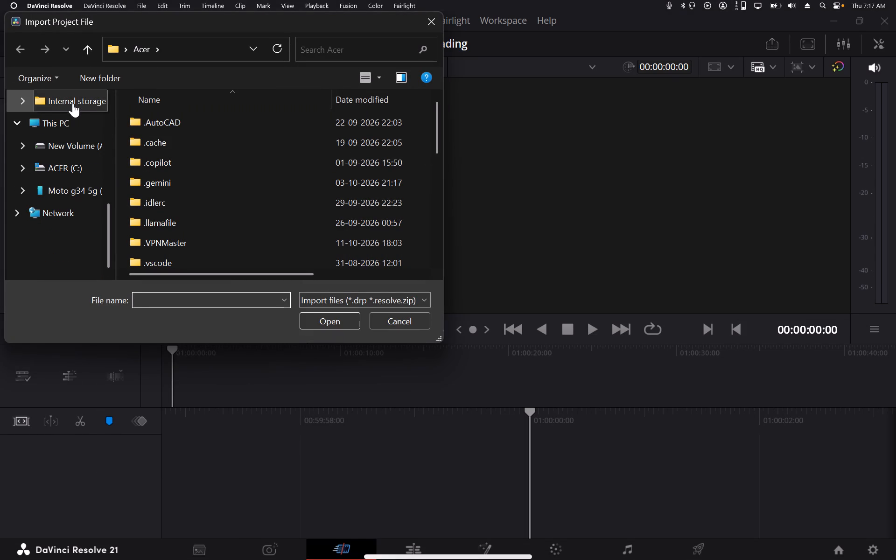
left_click(74, 99)
scroll(174, 216, "down", 1)
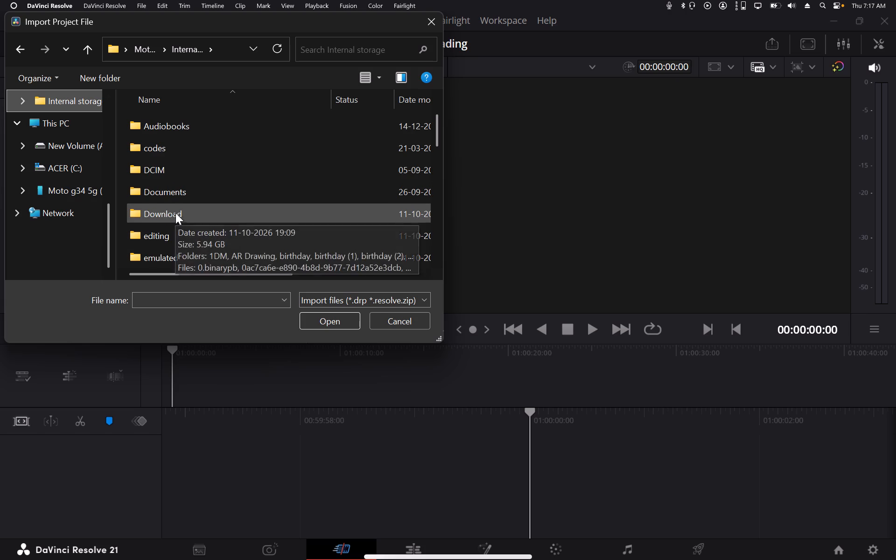
double_click(157, 233)
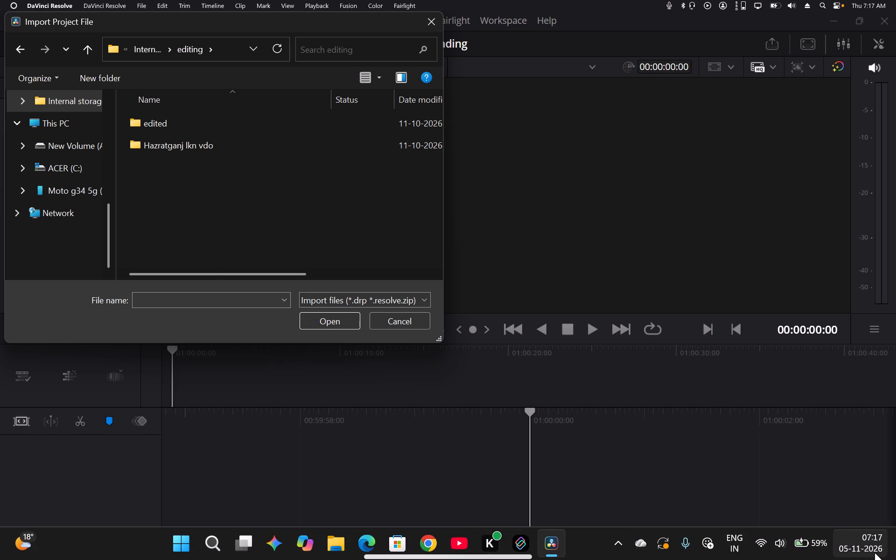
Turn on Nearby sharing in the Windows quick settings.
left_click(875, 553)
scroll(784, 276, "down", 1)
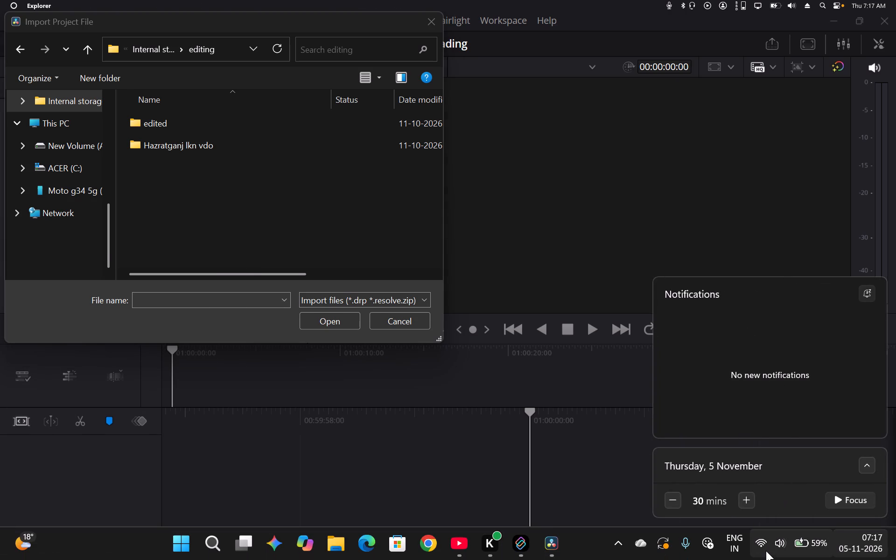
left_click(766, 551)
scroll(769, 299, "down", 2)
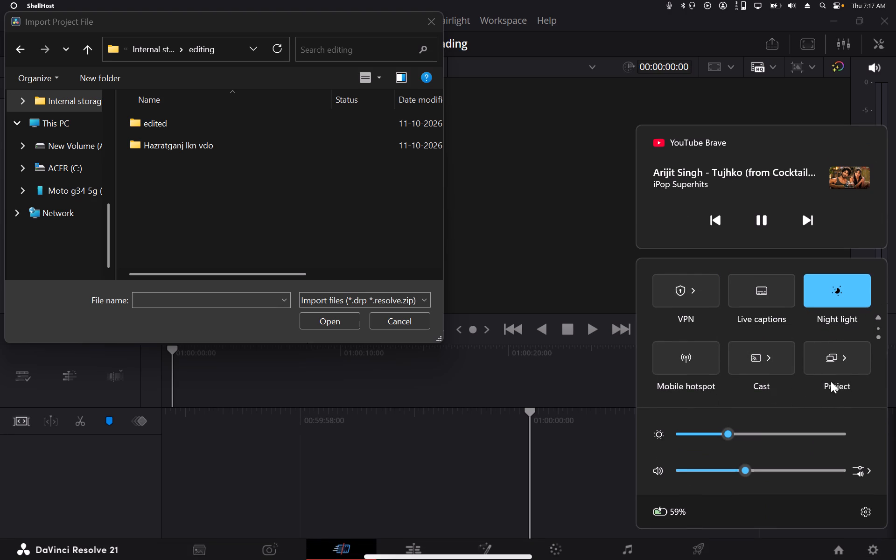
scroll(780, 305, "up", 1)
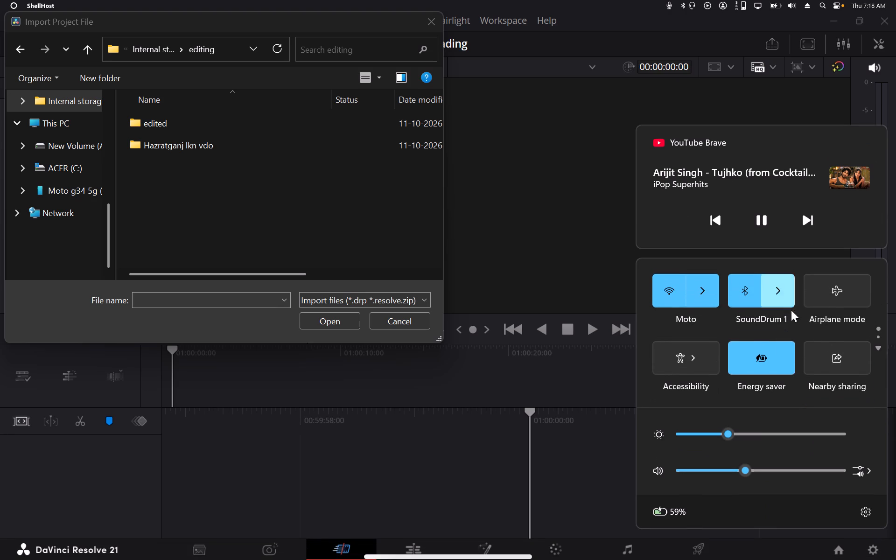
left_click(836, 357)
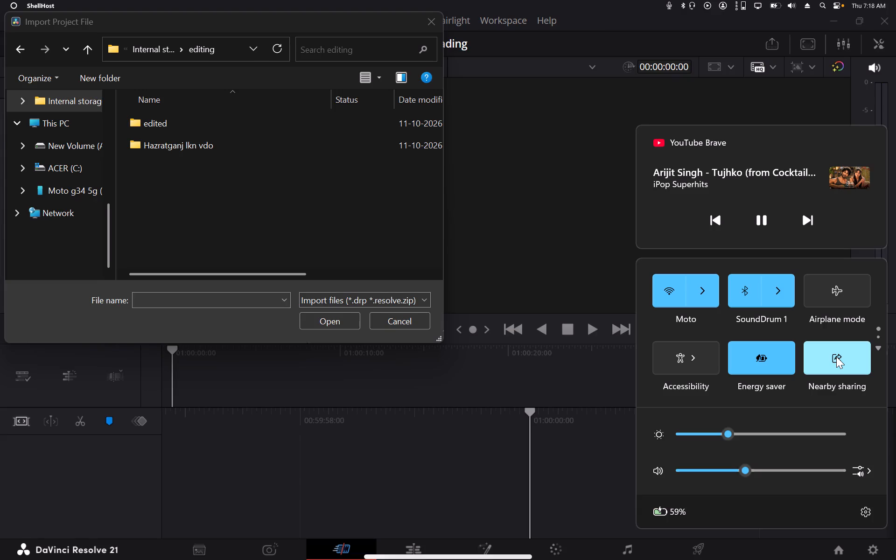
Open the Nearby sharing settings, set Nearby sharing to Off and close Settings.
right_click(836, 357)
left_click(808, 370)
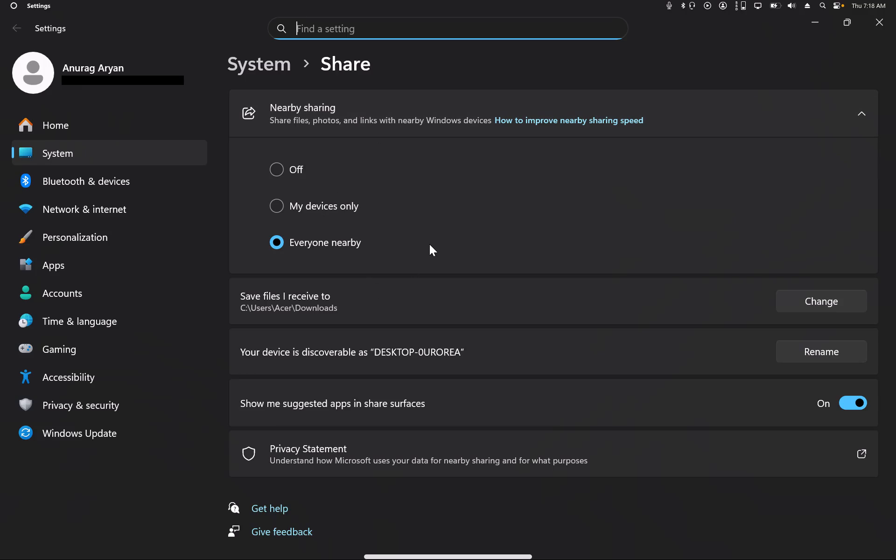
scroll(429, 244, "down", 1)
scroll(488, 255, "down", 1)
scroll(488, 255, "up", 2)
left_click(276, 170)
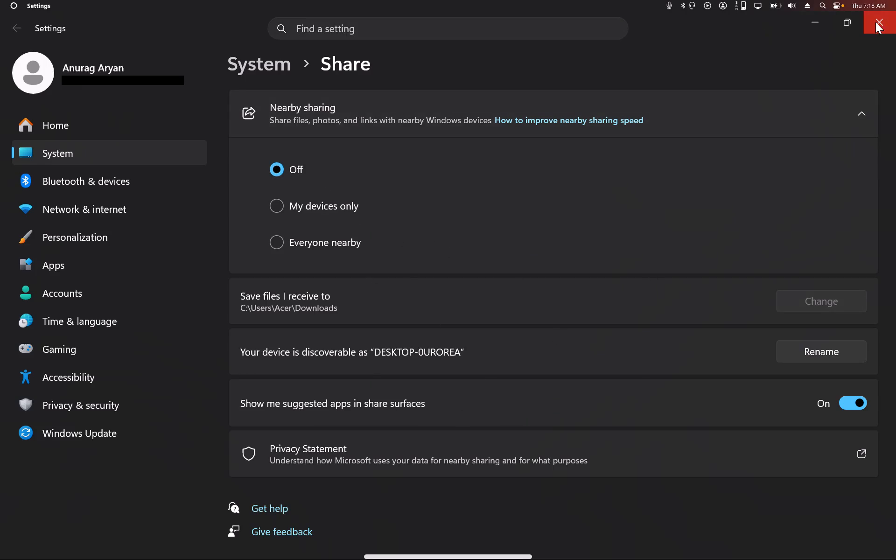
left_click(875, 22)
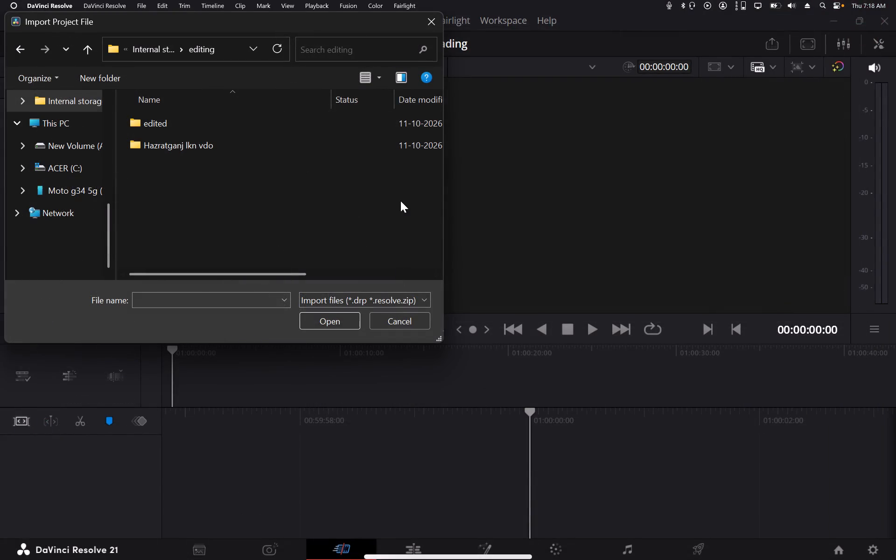
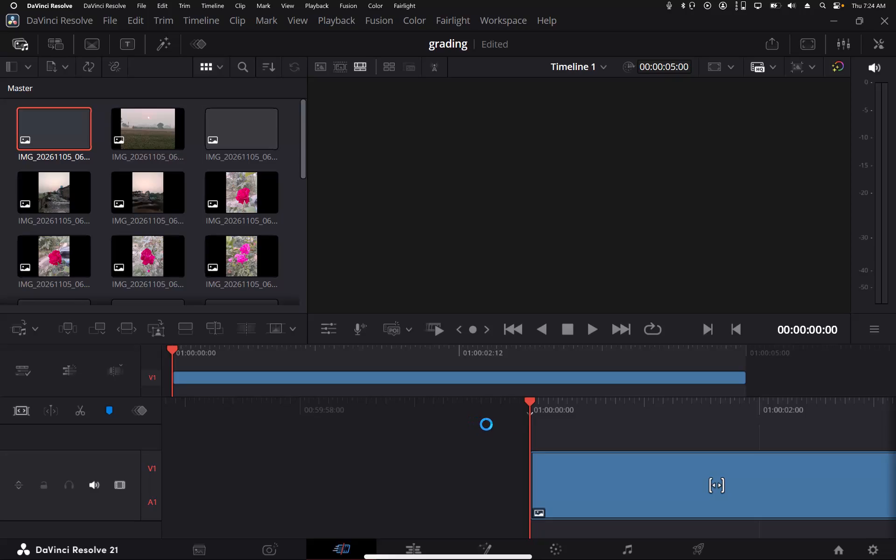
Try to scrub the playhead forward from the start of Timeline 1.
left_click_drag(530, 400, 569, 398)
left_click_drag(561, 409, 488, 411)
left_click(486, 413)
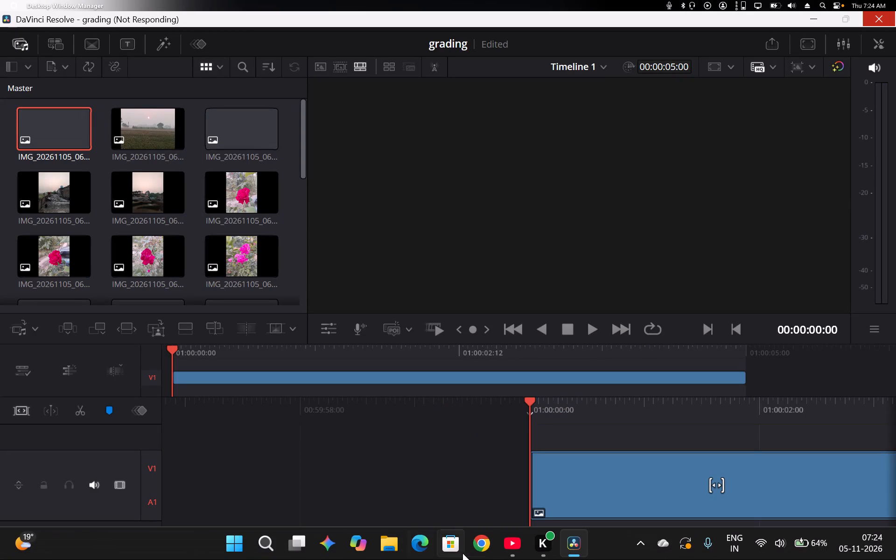
Find the Blackmagic Design folder among the installed Windows apps and open it.
left_click(231, 544)
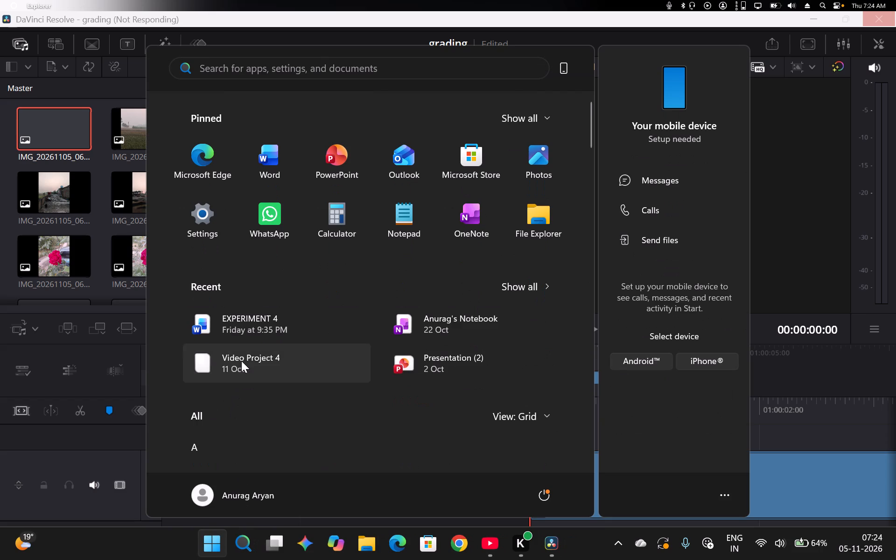
scroll(241, 361, "down", 3)
left_click(216, 400)
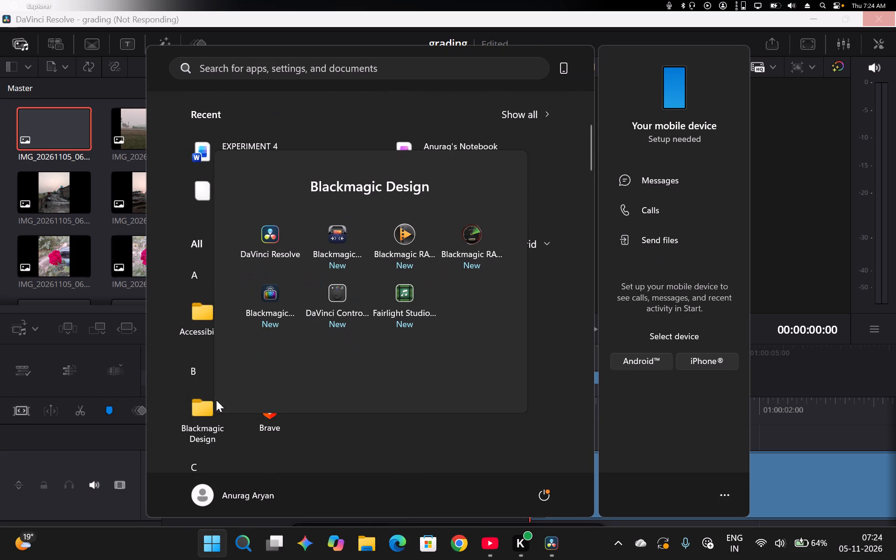
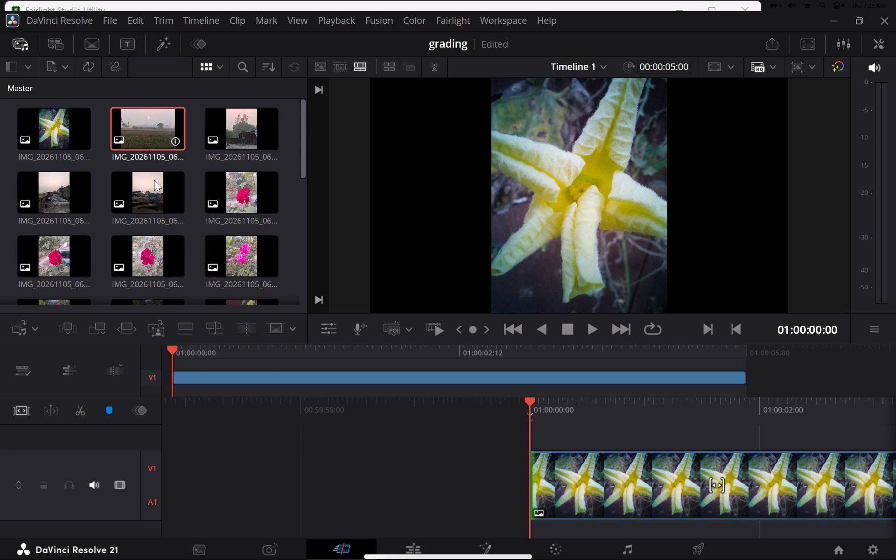
Insert the sunset field photo from the Master bin at the start of Timeline 1, before the yellow flower clip.
left_click_drag(154, 180, 516, 497)
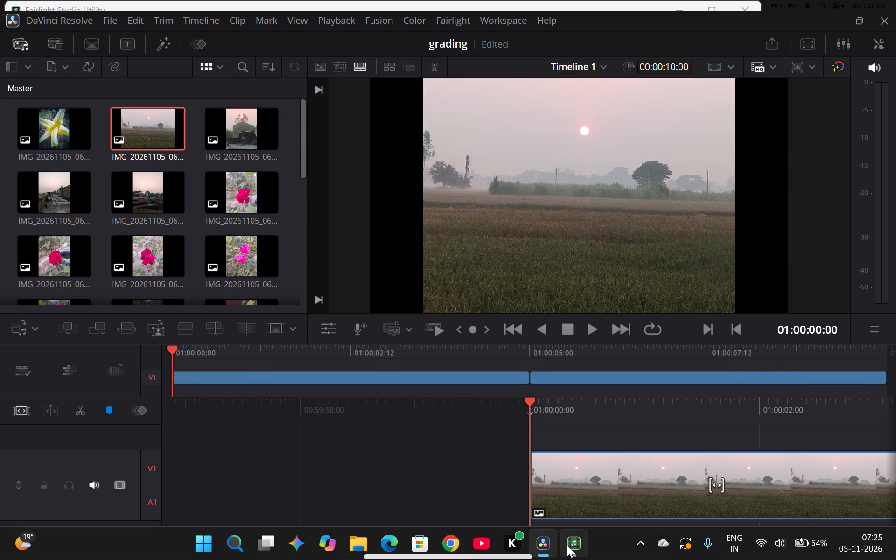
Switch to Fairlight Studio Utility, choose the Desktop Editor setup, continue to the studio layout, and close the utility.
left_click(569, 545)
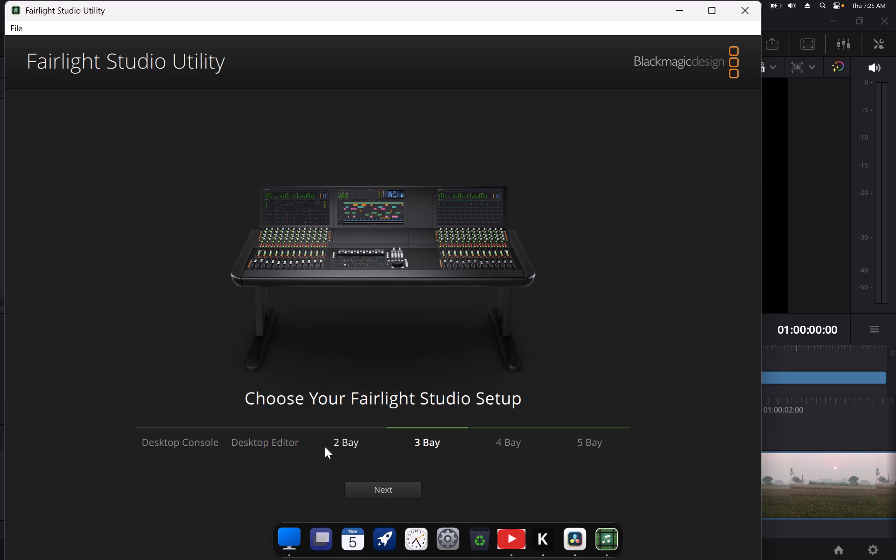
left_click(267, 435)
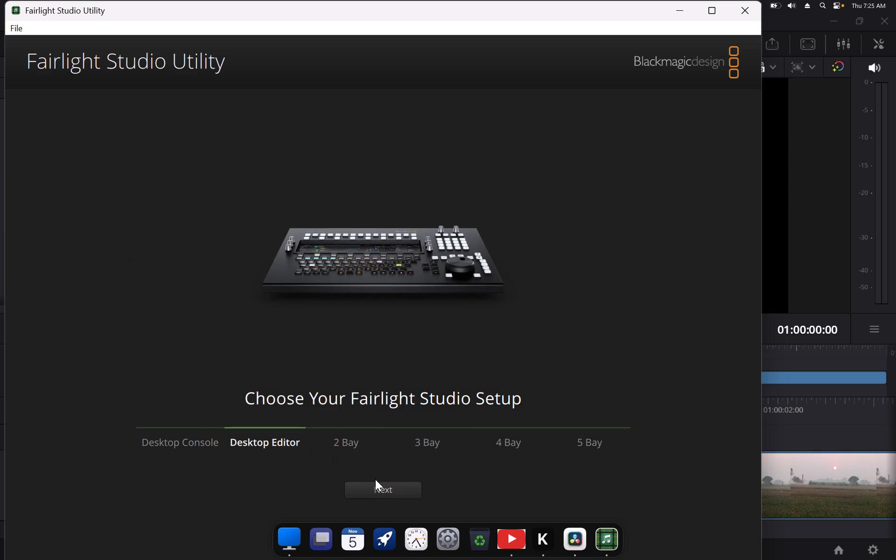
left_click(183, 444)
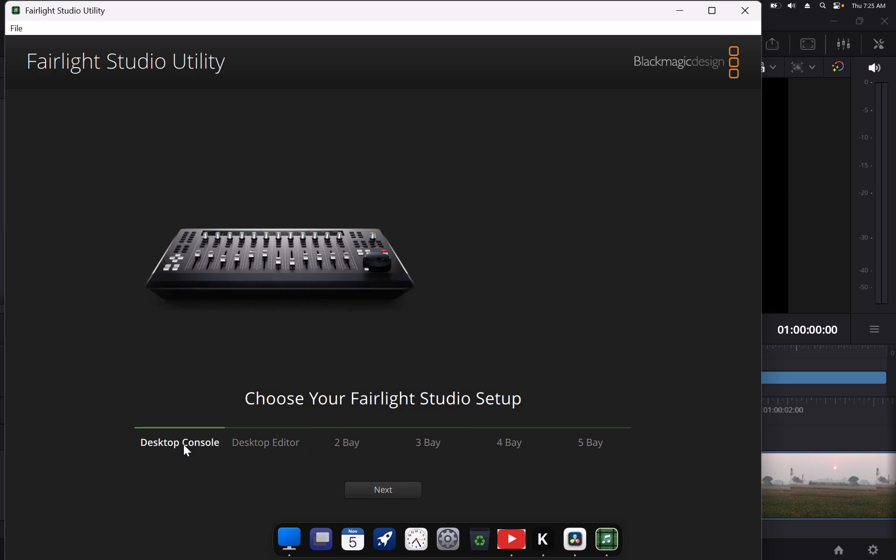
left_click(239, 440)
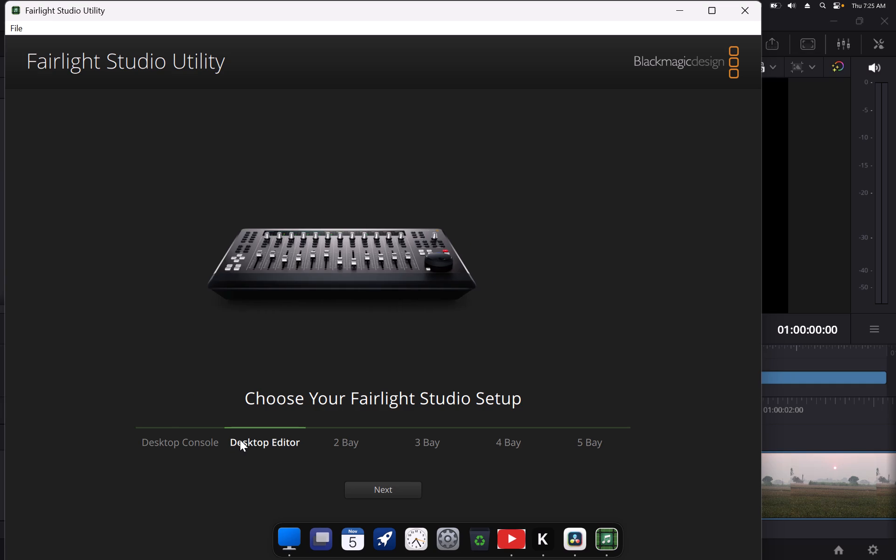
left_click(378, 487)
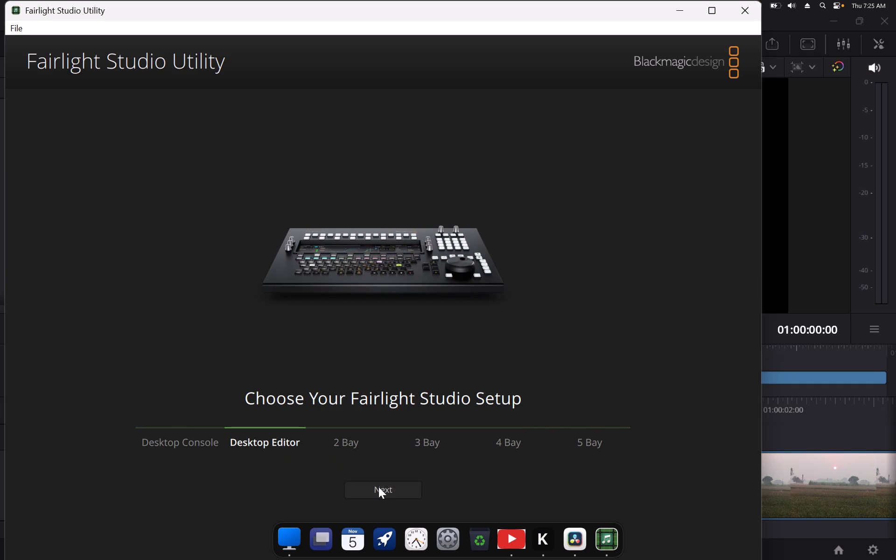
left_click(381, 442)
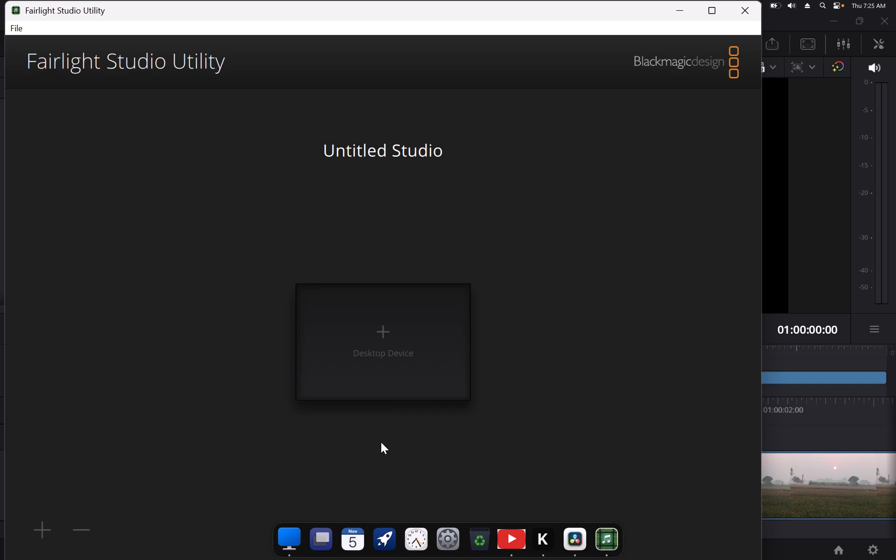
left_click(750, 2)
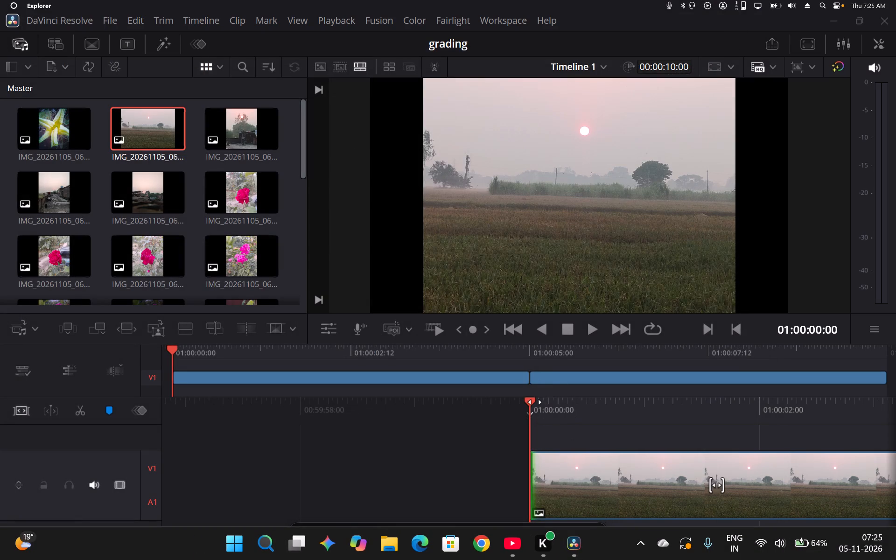
Return to DaVinci Resolve and open the sunset field clip on the Color page.
left_click_drag(534, 402, 555, 401)
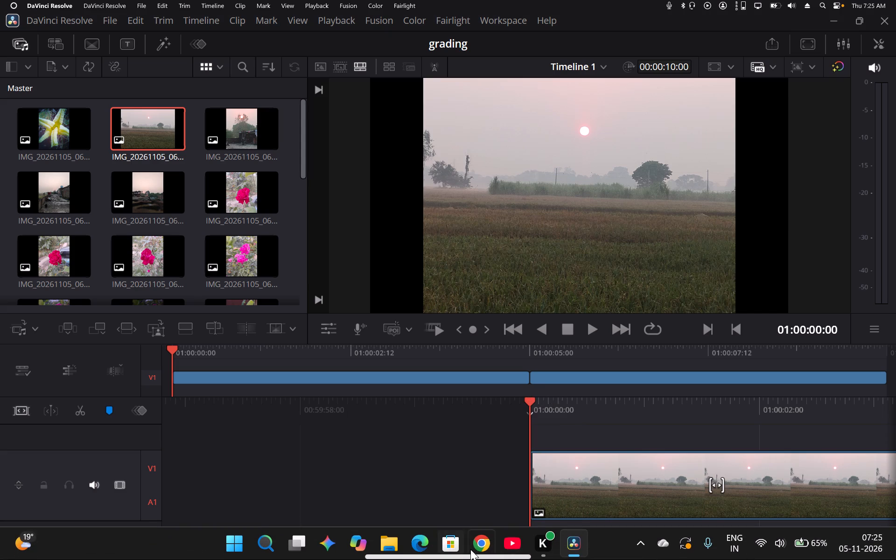
left_click(499, 467)
left_click(472, 542)
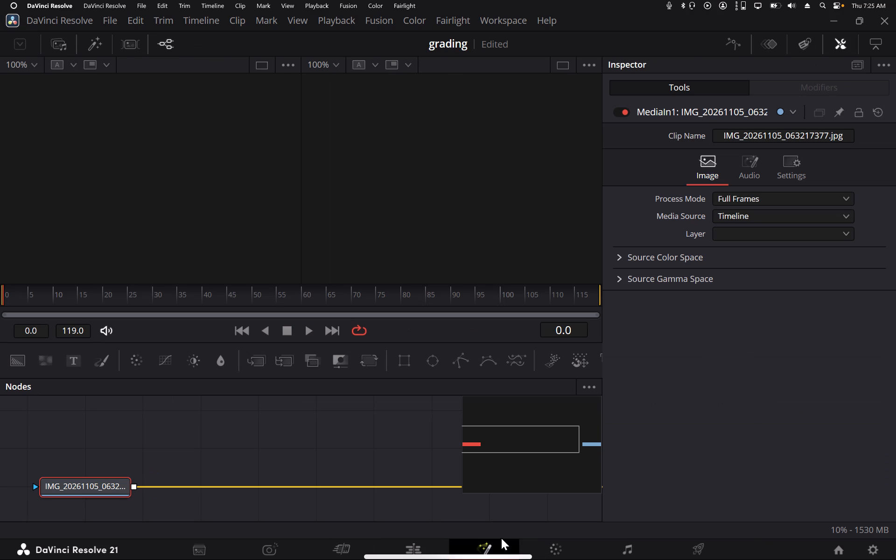
left_click(557, 546)
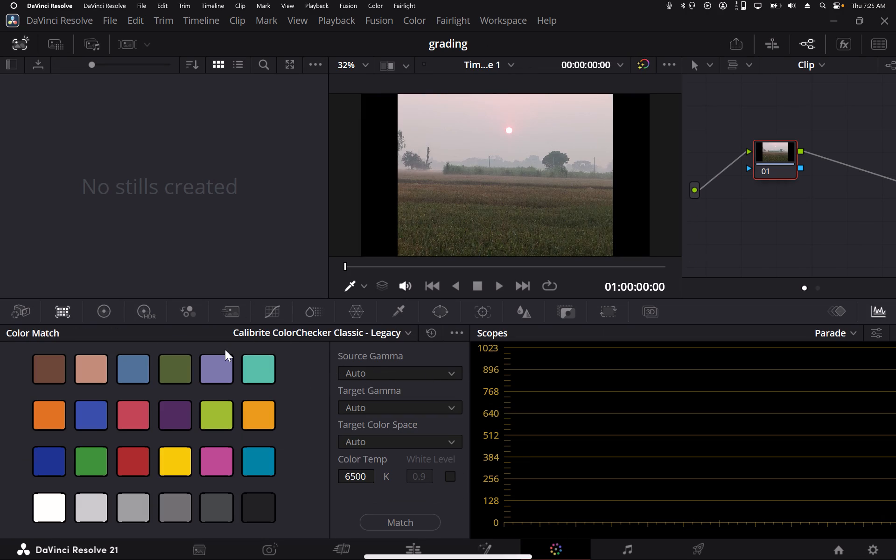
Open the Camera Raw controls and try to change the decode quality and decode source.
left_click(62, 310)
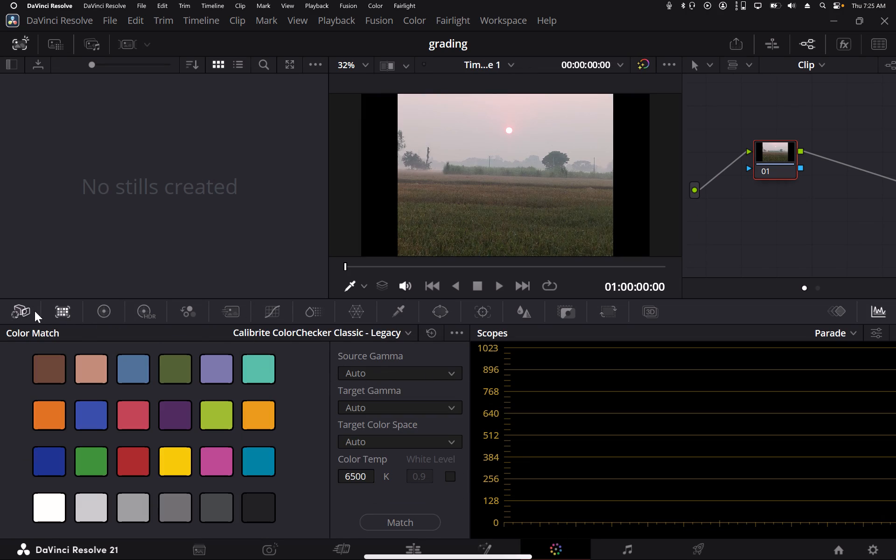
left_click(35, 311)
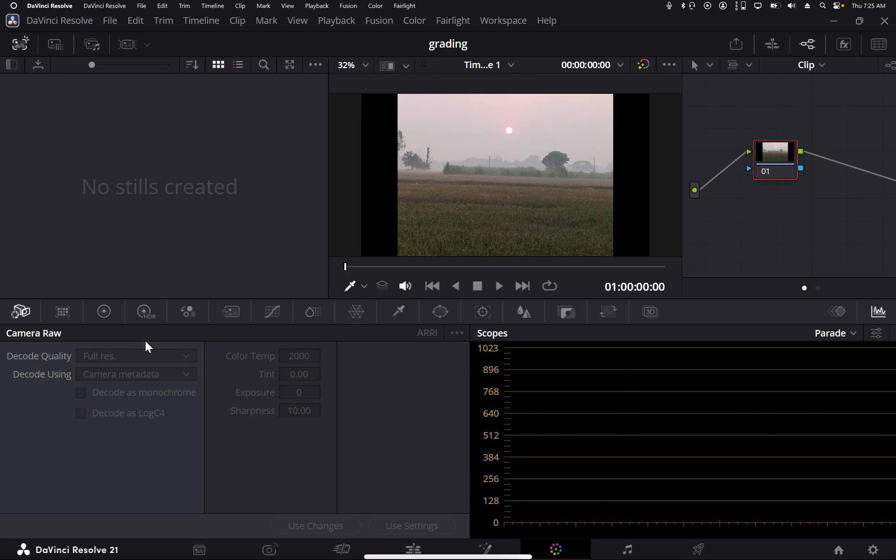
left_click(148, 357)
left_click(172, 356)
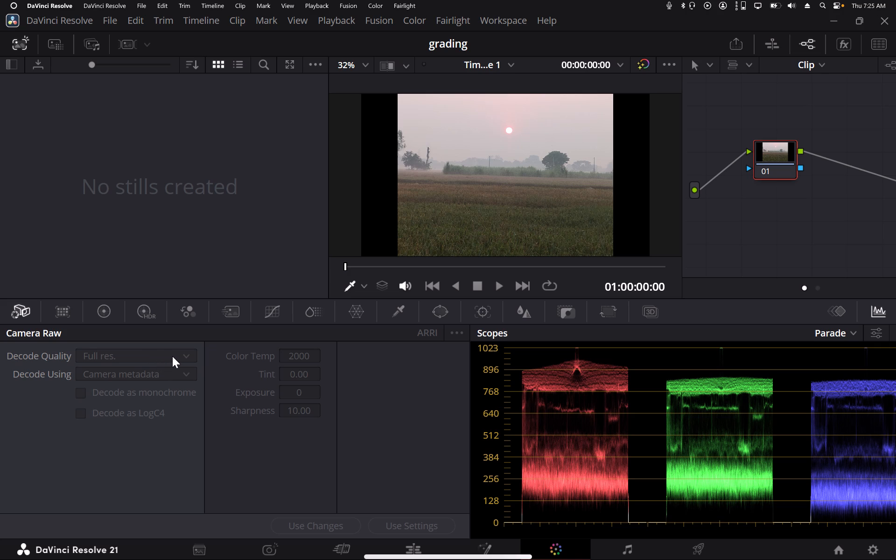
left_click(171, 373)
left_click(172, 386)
Show the Primaries color bars and try to use the Lift black point picker.
left_click(98, 314)
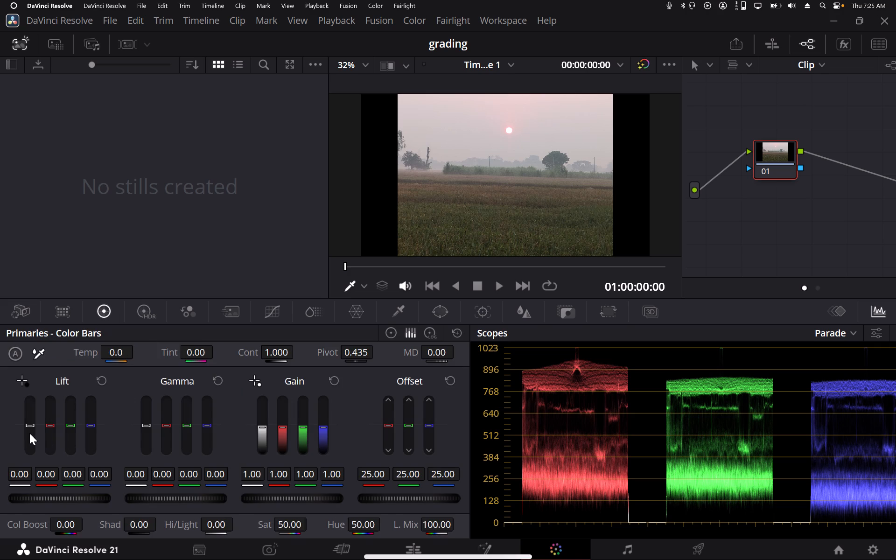
left_click_drag(20, 380, 29, 377)
left_click(22, 378)
left_click_drag(22, 380, 30, 381)
left_click(28, 381)
left_click_drag(23, 378, 24, 396)
Raise the Lift of all channels to 0.43 on the sunset field clip.
left_click_drag(47, 497, 287, 508)
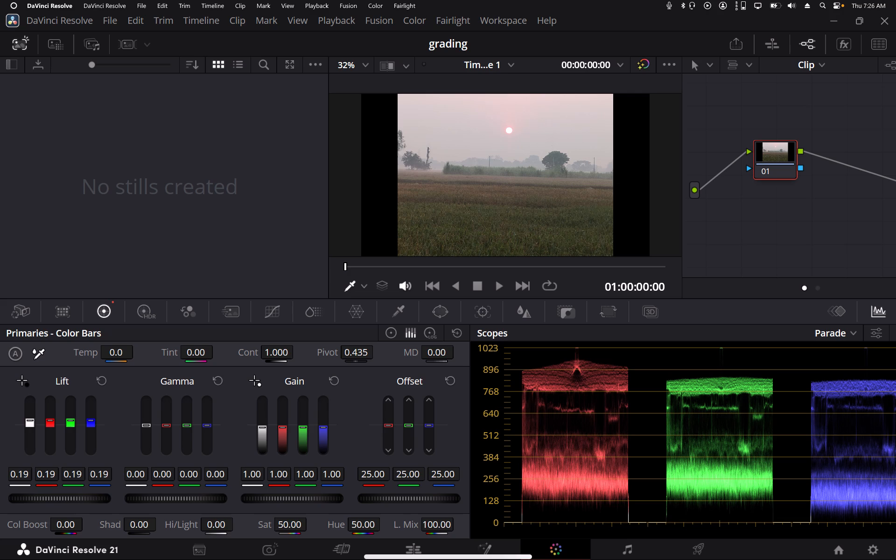
left_click_drag(287, 508, 333, 511)
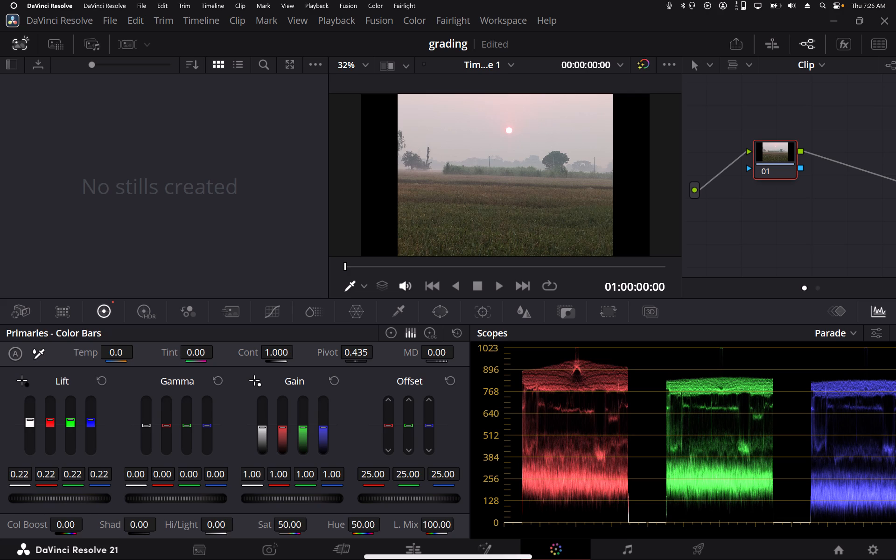
left_click_drag(333, 511, 264, 280)
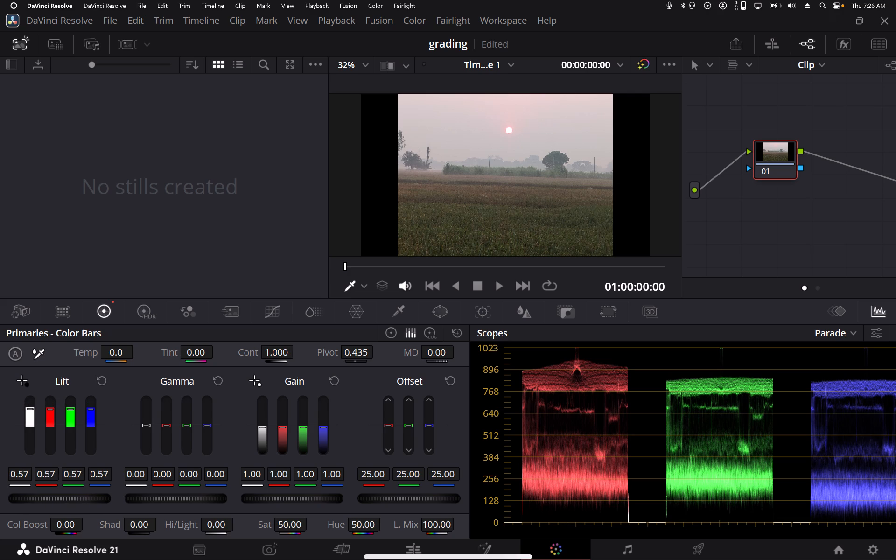
left_click_drag(264, 280, 96, 266)
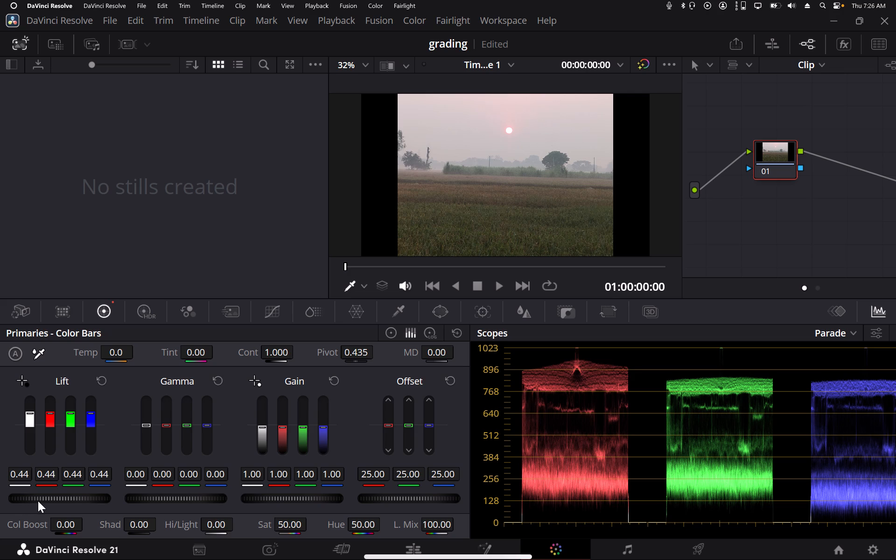
left_click_drag(56, 500, 42, 501)
Play the sunset field clip in the viewer.
left_click(497, 288)
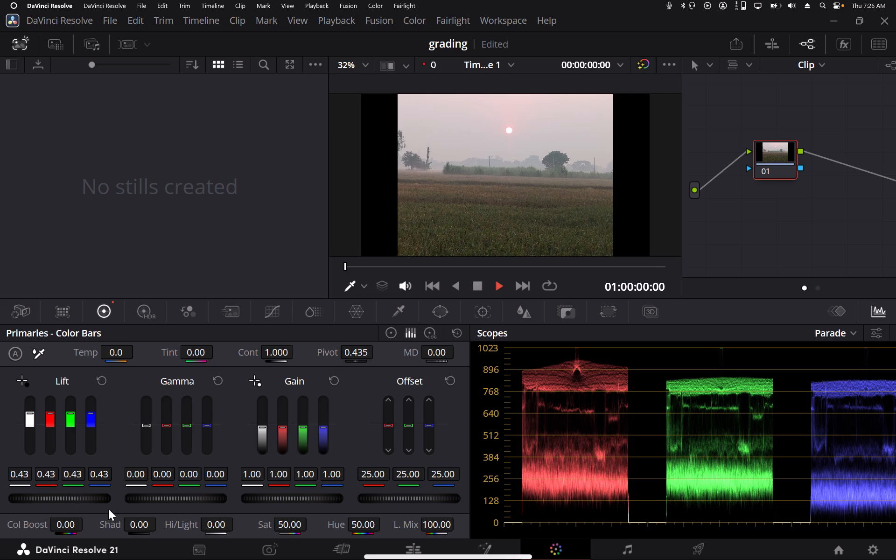
Turn off Energy saver in the Windows quick settings.
left_click(782, 553)
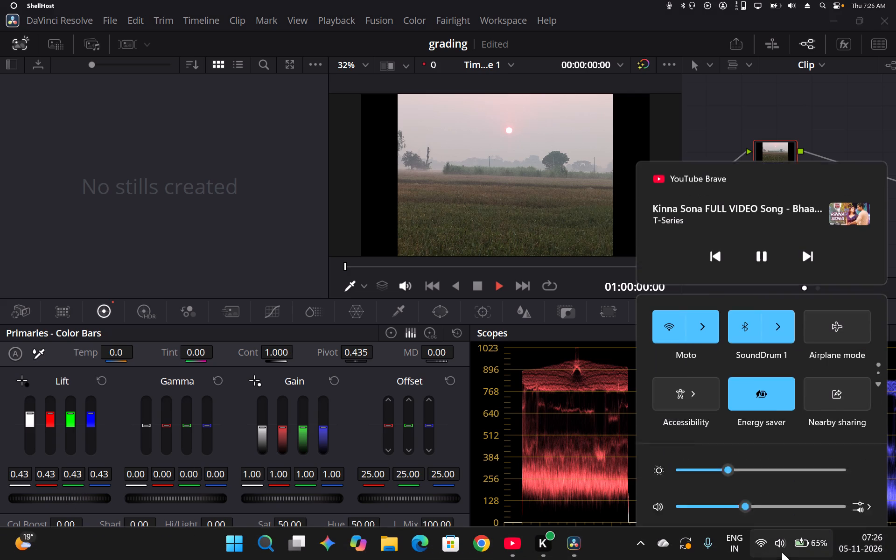
left_click(767, 357)
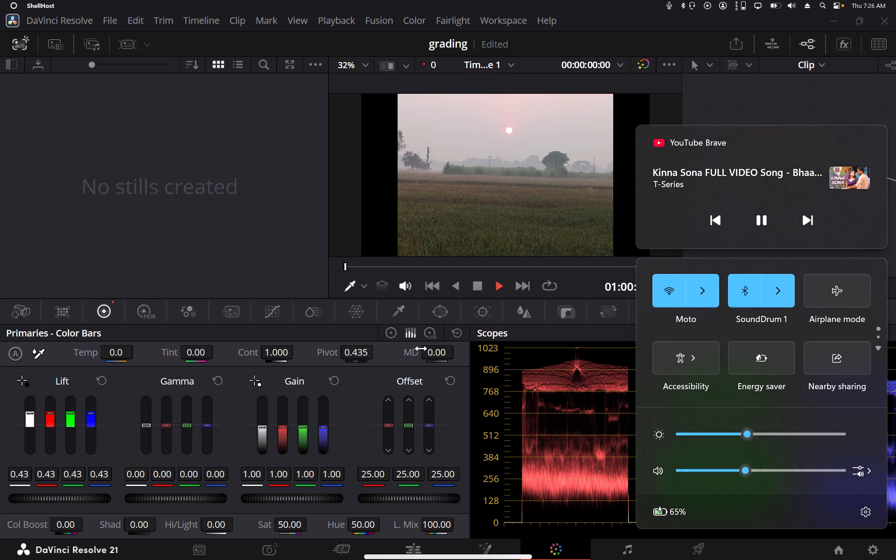
left_click(75, 382)
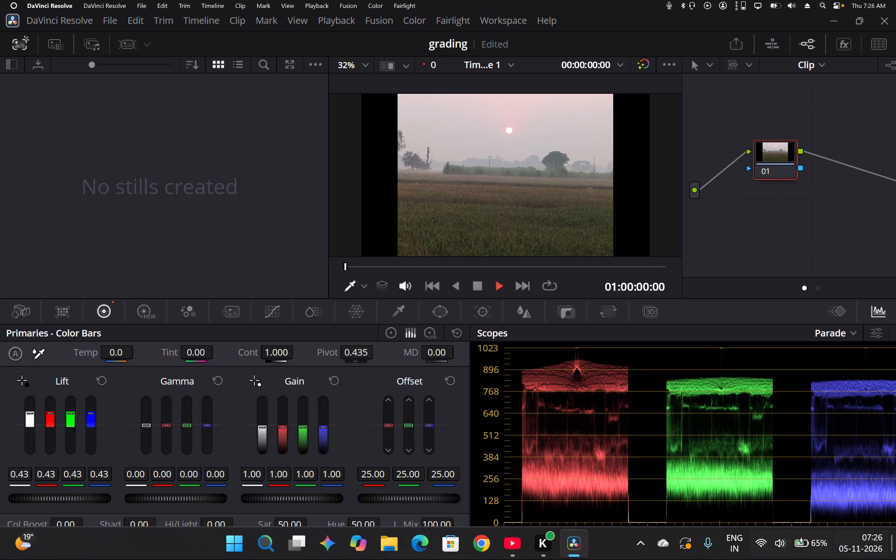
Turn off Night light in the Windows quick settings.
left_click(768, 552)
scroll(786, 365, "down", 1)
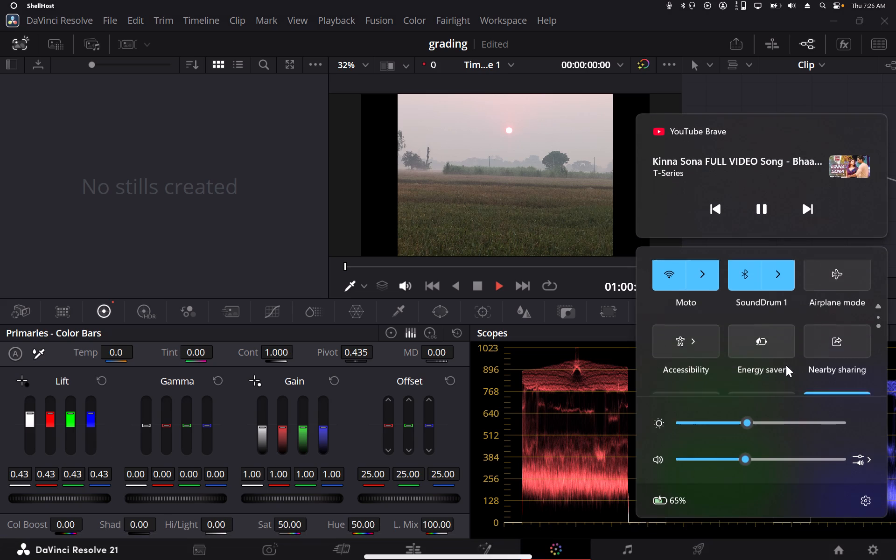
left_click(833, 293)
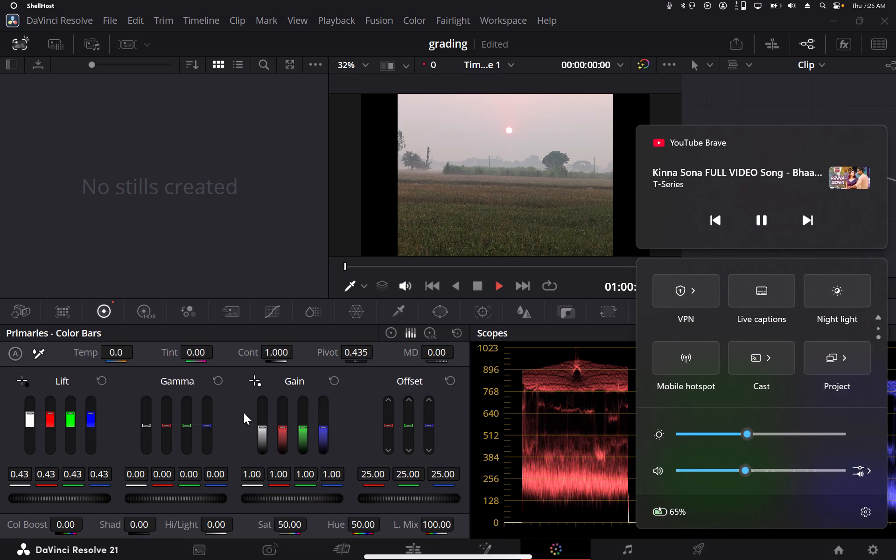
left_click(119, 388)
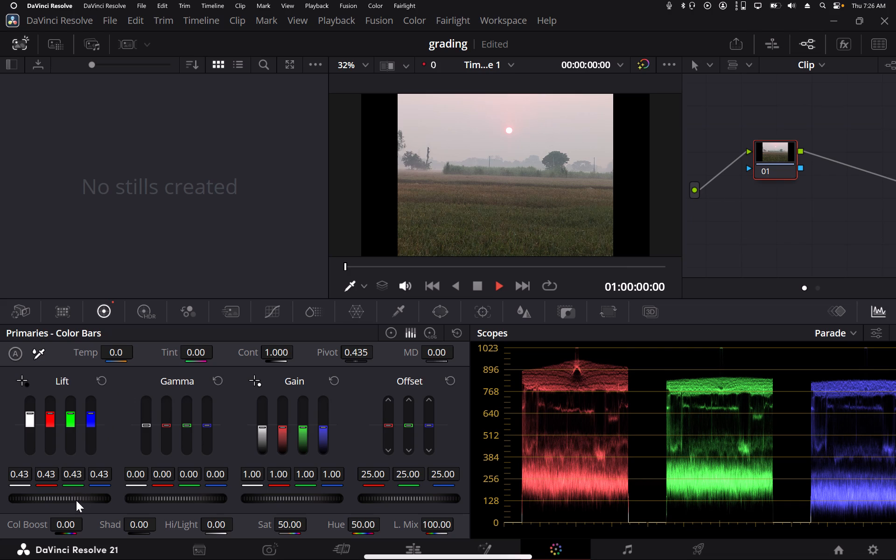
Raise the Gamma of all channels to 0.08 on the sunset field clip.
left_click_drag(176, 500, 177, 500)
left_click_drag(177, 500, 116, 502)
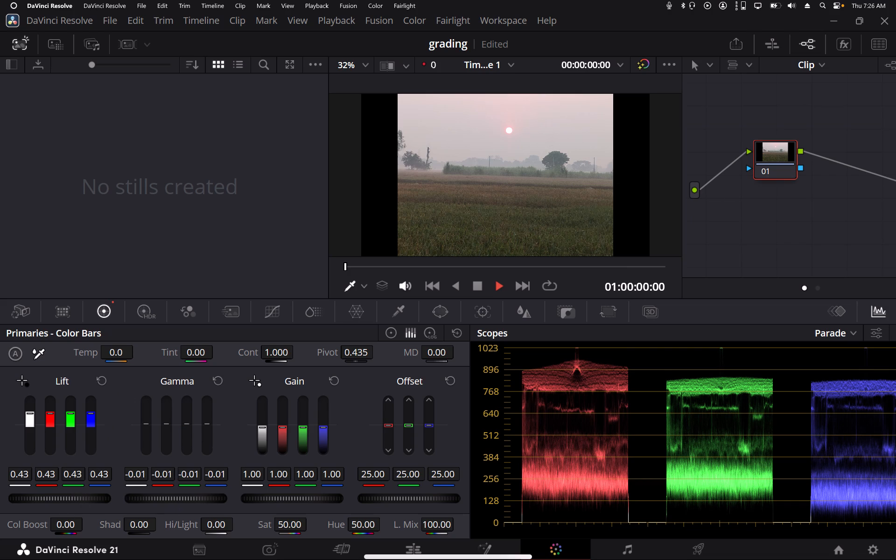
left_click_drag(116, 502, 336, 501)
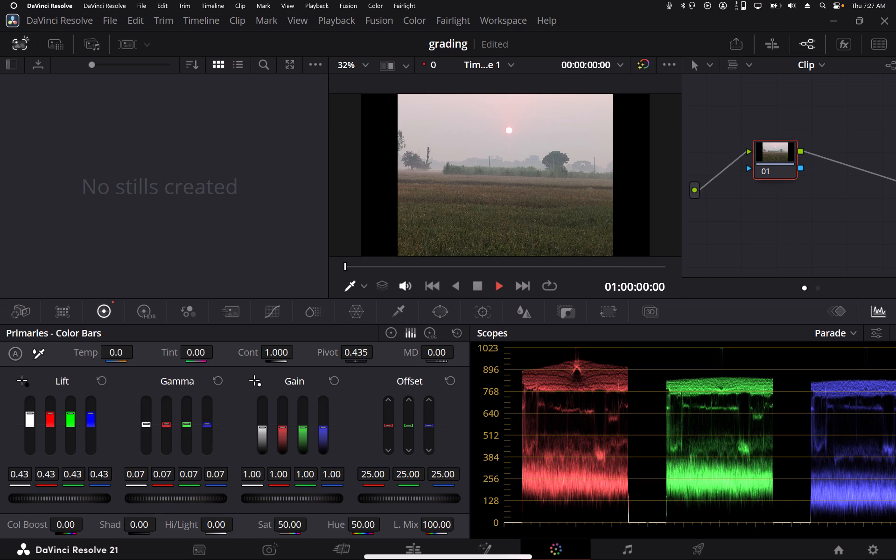
left_click_drag(336, 501, 360, 497)
Try to play the graded sunset field clip in the viewer.
left_click(496, 285)
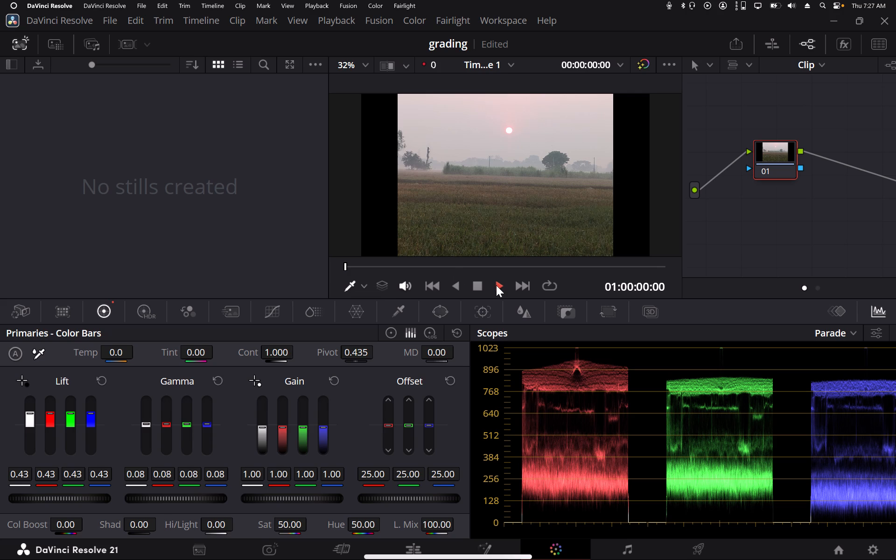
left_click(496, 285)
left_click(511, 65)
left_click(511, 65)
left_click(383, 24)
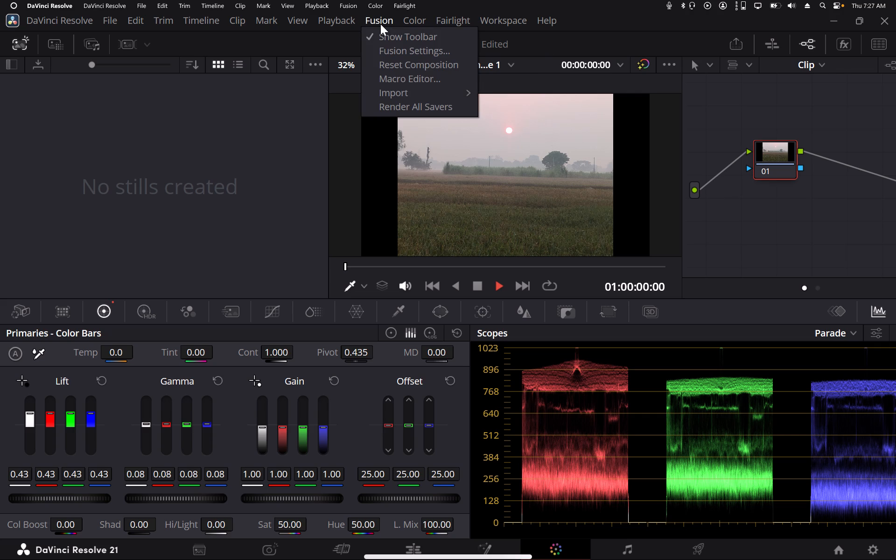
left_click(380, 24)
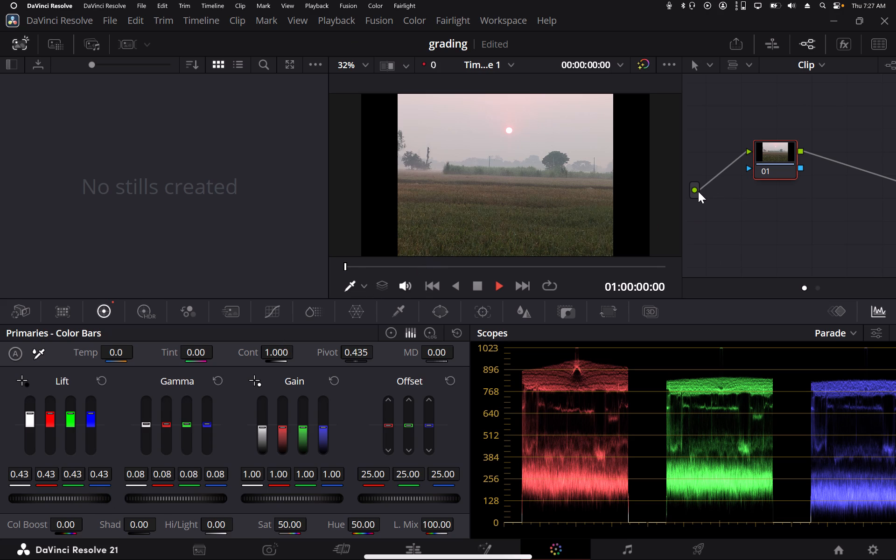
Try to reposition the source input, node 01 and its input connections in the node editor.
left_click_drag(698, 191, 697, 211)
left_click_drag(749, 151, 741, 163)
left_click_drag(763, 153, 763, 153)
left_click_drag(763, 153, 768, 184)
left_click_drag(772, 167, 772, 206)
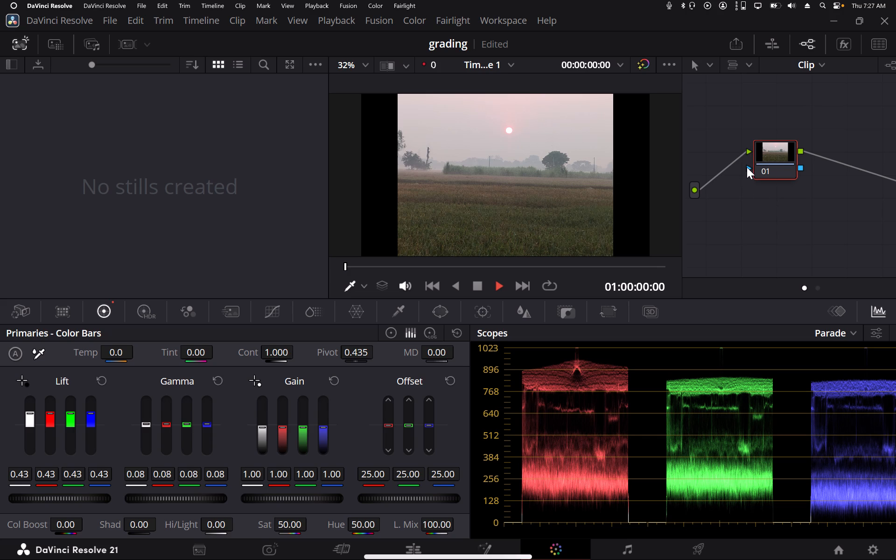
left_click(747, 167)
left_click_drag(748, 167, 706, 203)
Switch the node editor from clip-level to timeline-level grading.
left_click(817, 289)
left_click(858, 28)
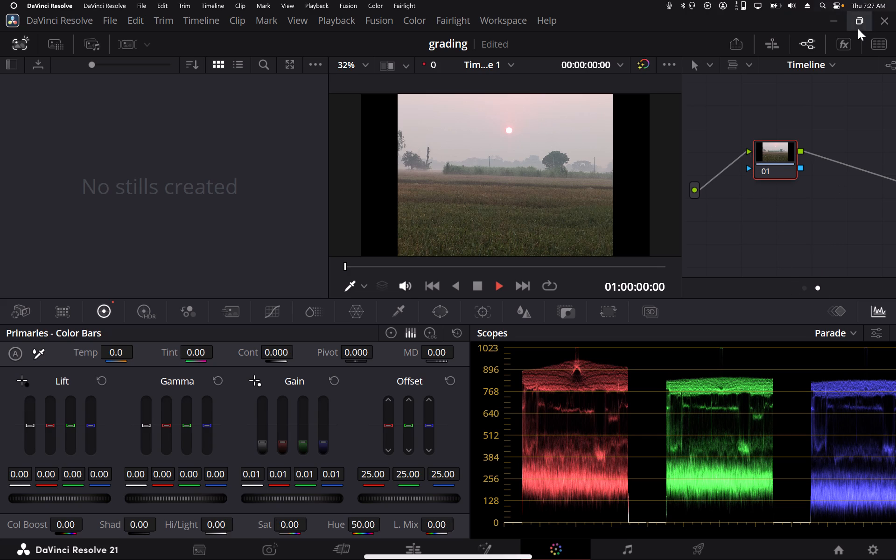
double_click(793, 19)
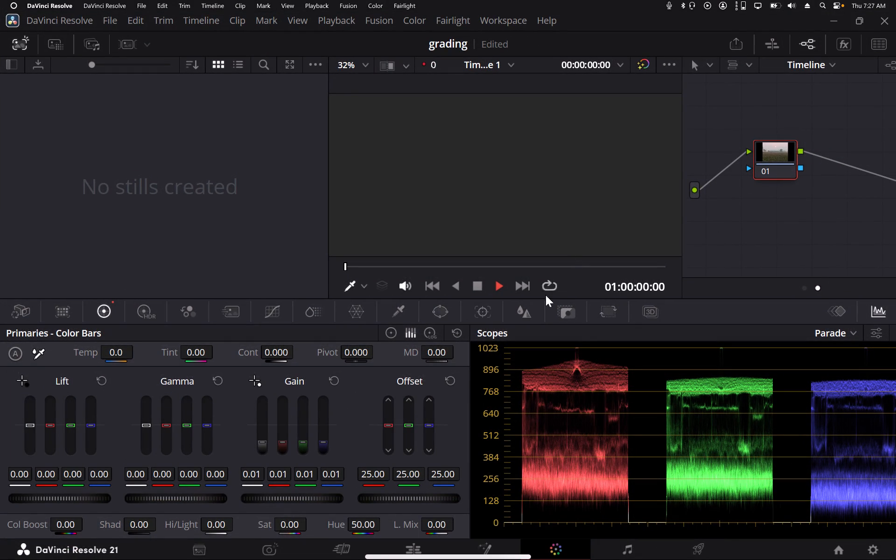
Try to stop and restart playback of Timeline 1 in the viewer.
left_click(500, 283)
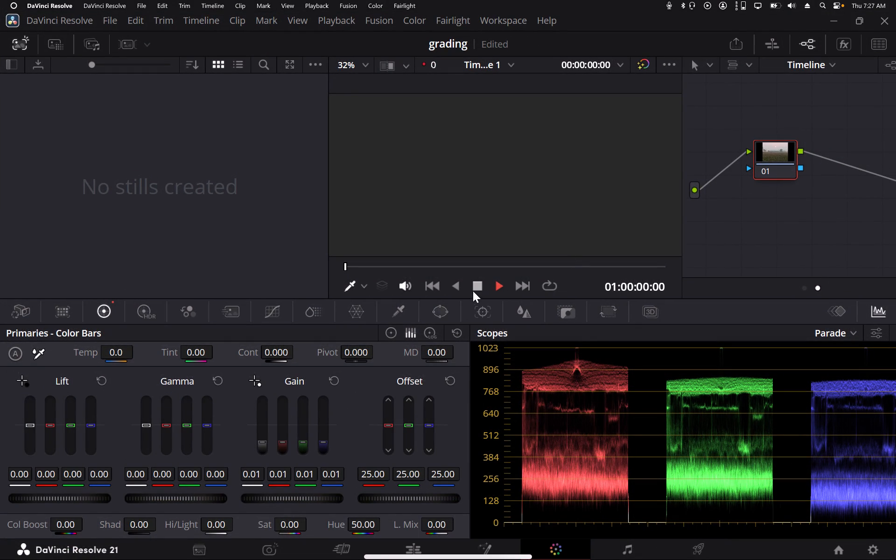
left_click(473, 289)
left_click(498, 287)
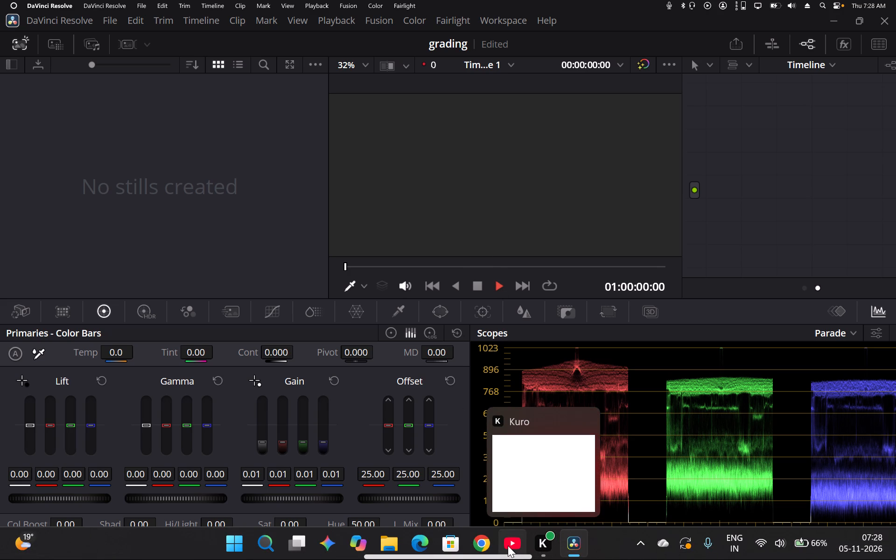
Switch to YouTube in Brave and look through the comments and recommended songs on the Kinna Sona video page.
left_click(508, 546)
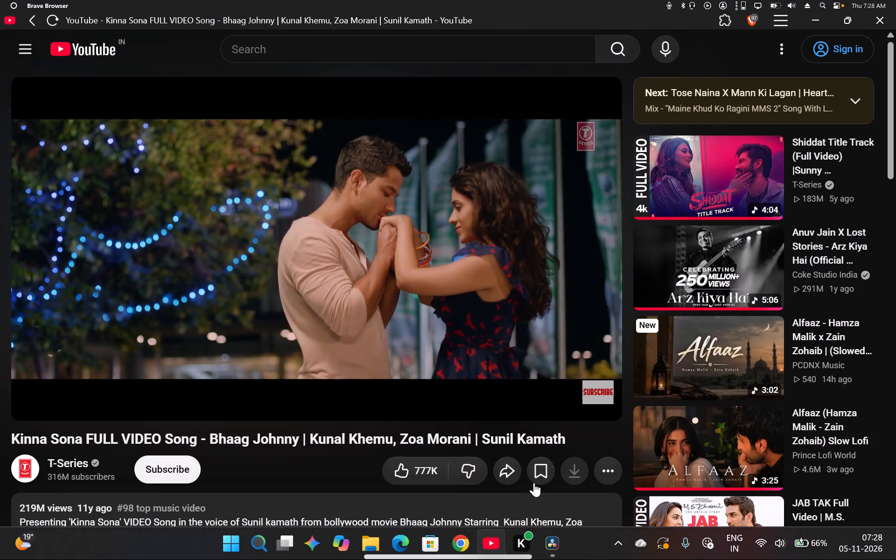
scroll(698, 378, "down", 1)
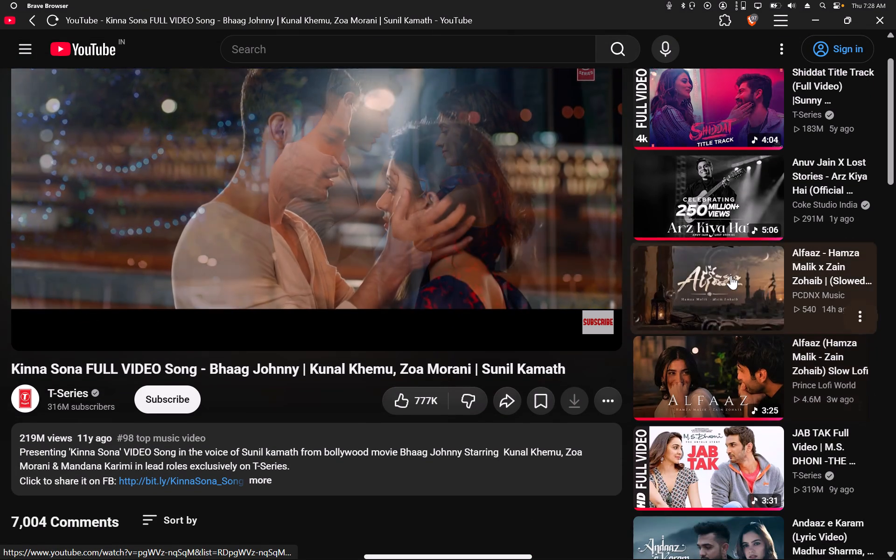
scroll(731, 283, "down", 3)
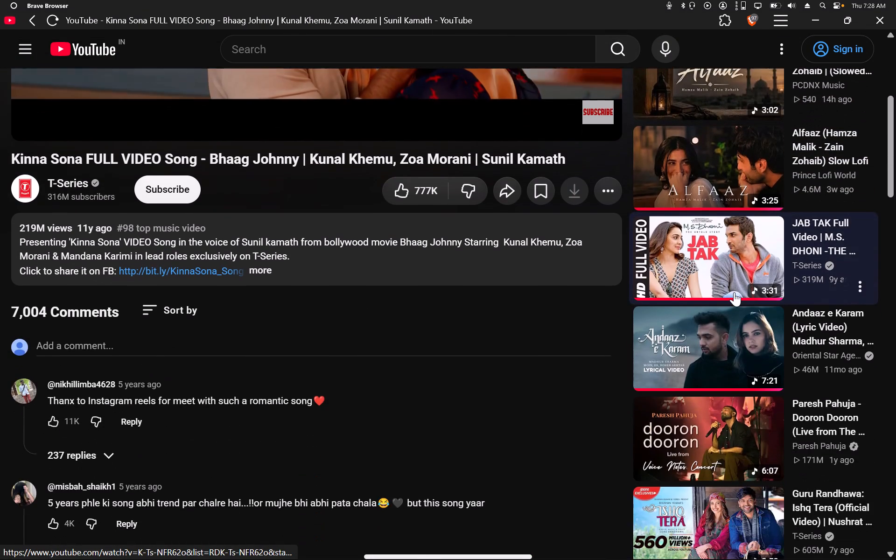
scroll(734, 295, "down", 5)
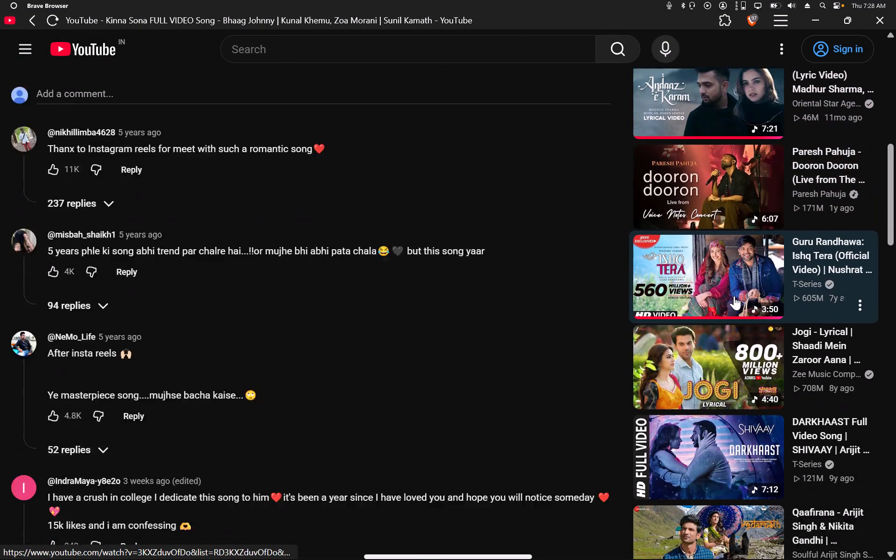
scroll(734, 296, "down", 2)
scroll(734, 296, "up", 1)
scroll(734, 296, "down", 3)
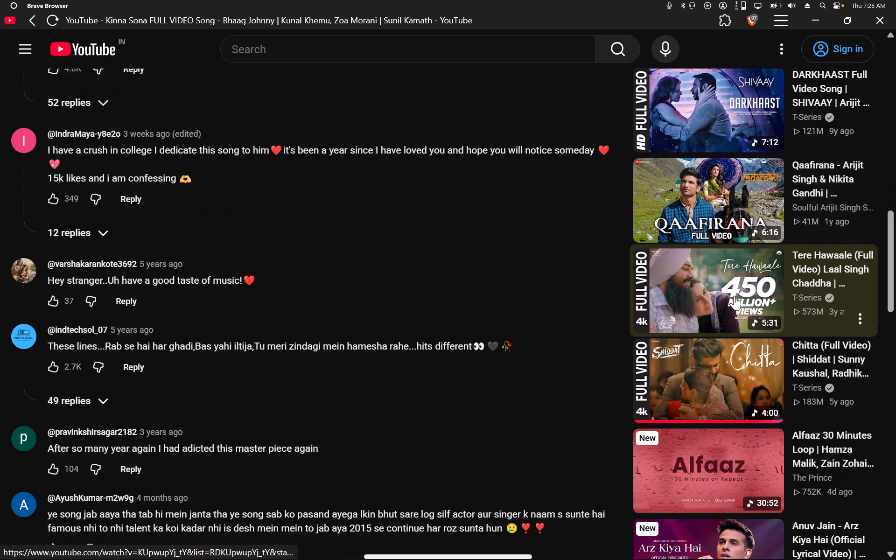
scroll(734, 295, "down", 7)
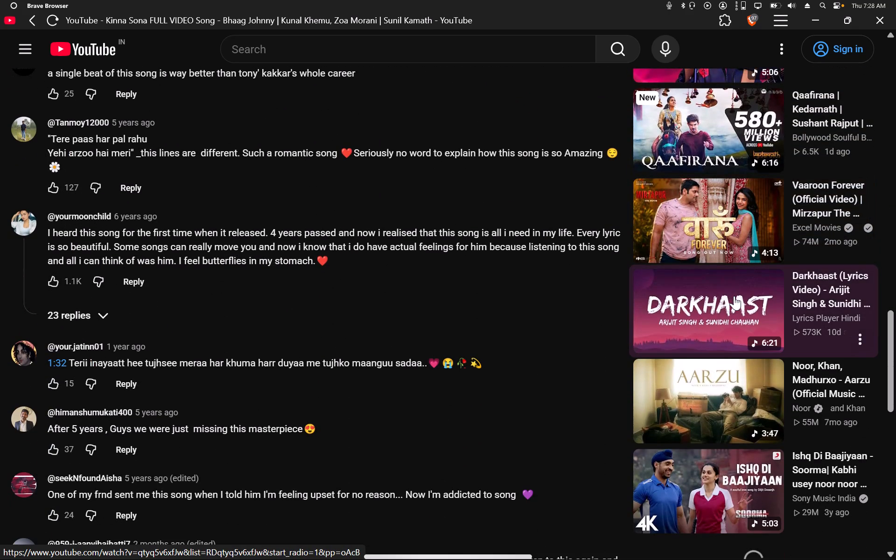
scroll(734, 296, "down", 5)
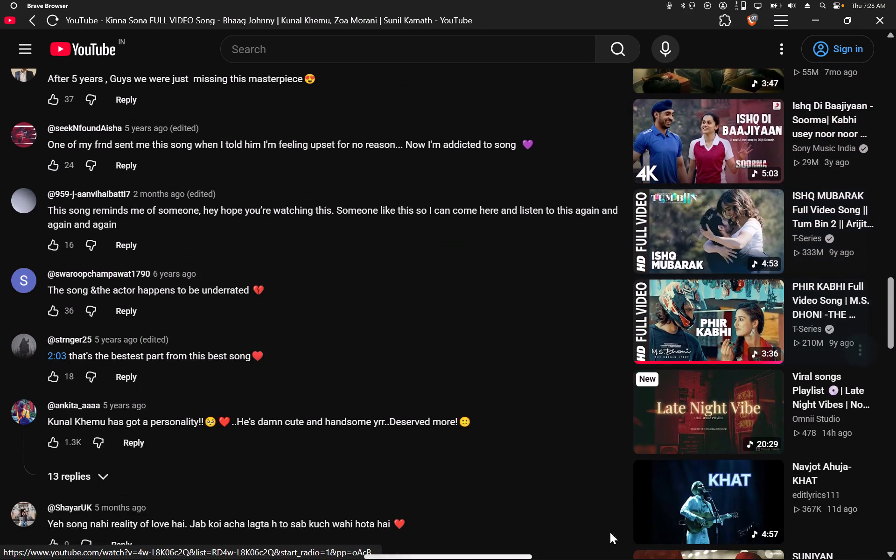
Switch back to DaVinci Resolve.
left_click_drag(582, 559, 574, 559)
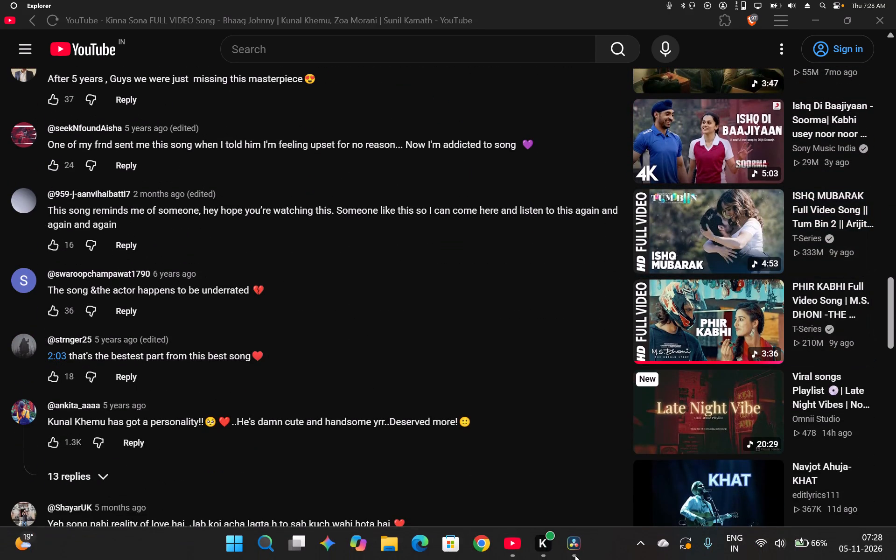
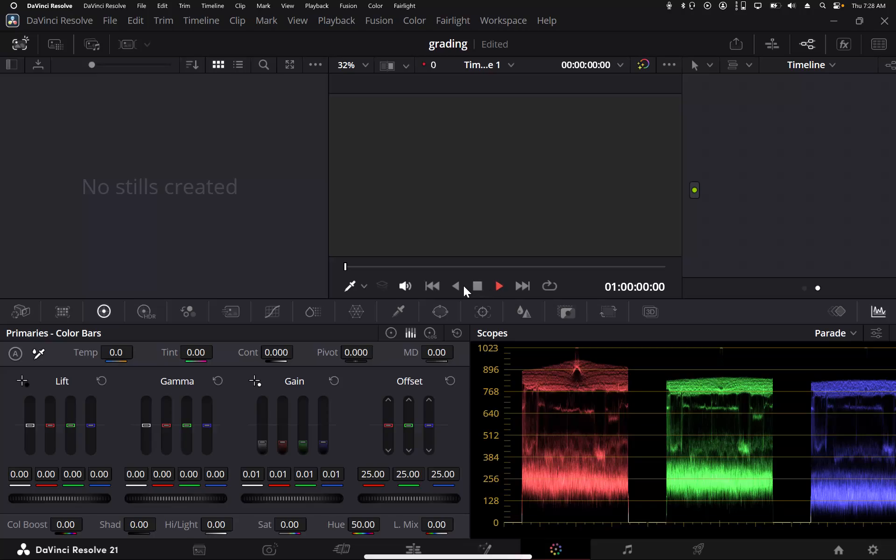
Play Timeline 1 in the viewer.
left_click(460, 286)
left_click(487, 286)
left_click(494, 289)
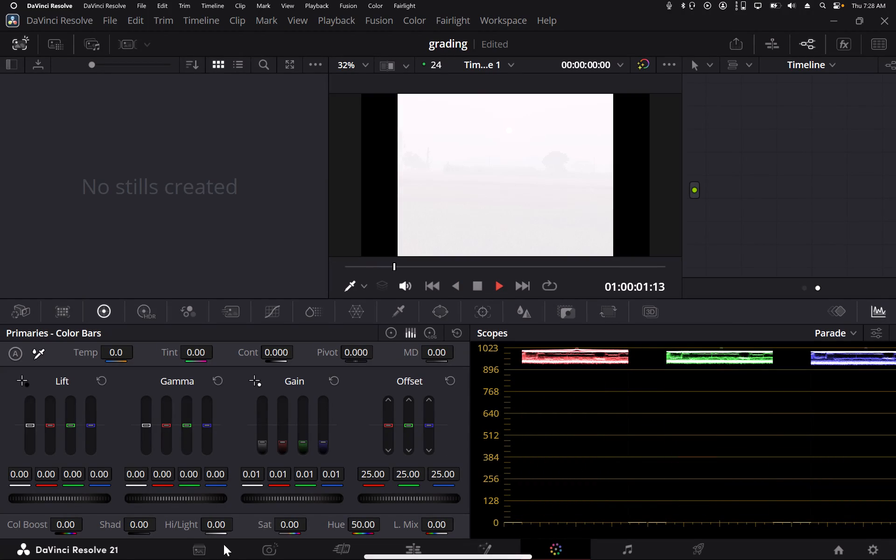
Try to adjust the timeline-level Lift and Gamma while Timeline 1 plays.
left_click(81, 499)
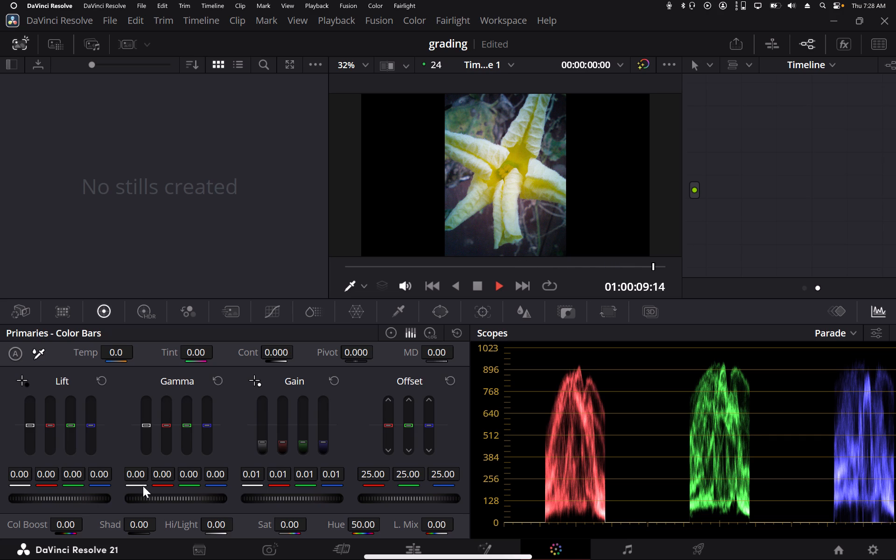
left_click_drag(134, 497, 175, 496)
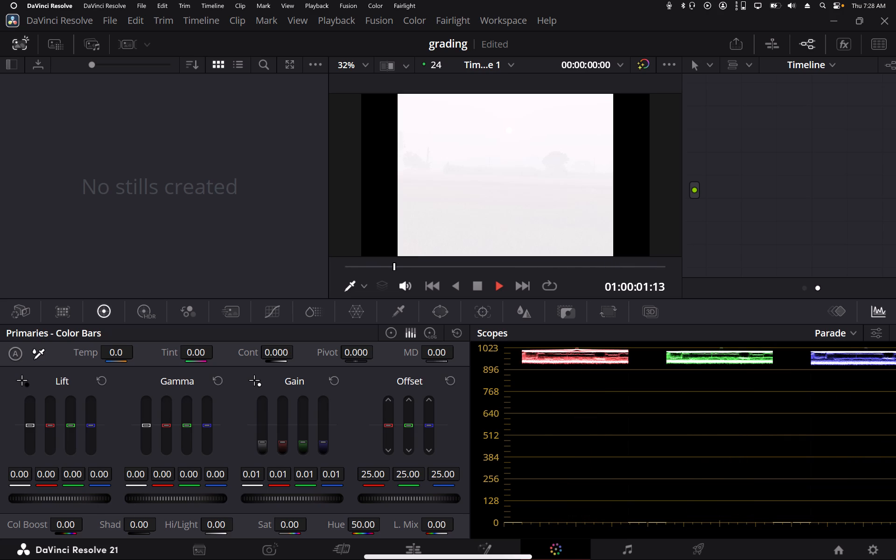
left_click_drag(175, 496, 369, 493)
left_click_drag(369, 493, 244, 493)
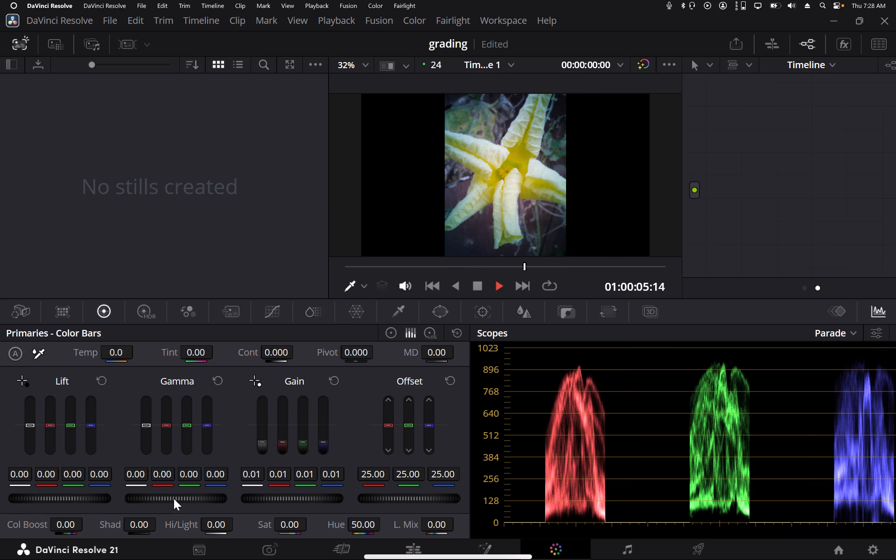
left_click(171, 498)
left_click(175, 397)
Stop and restart playback of Timeline 1, then stop it on the sunset field clip at 01:00:01:08.
left_click(475, 285)
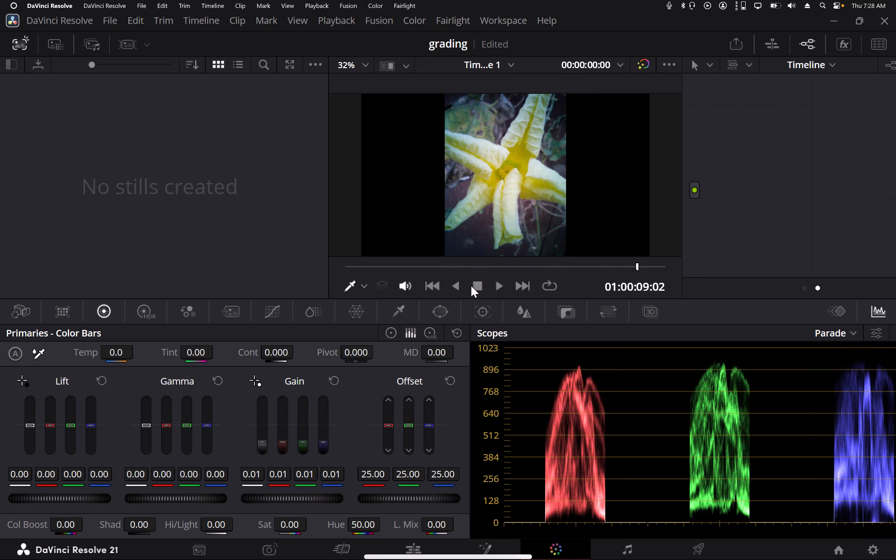
left_click(477, 284)
left_click(495, 283)
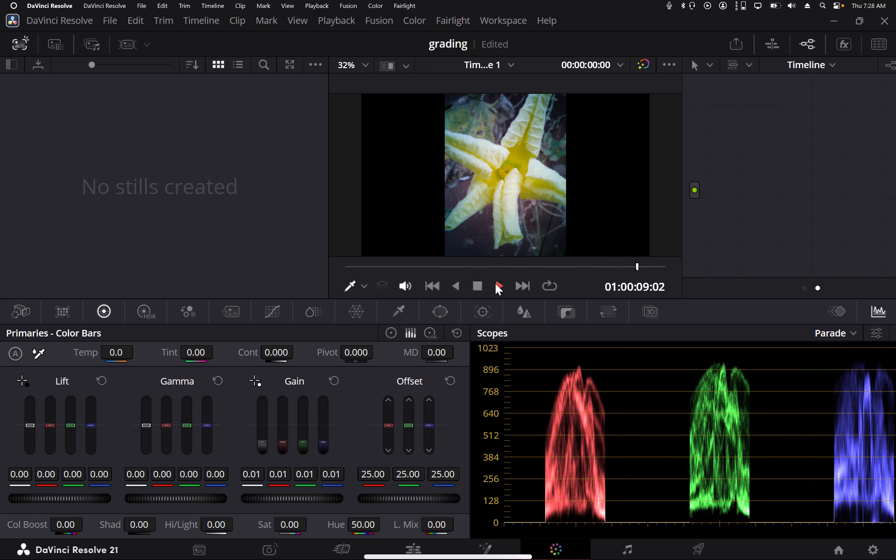
left_click(495, 283)
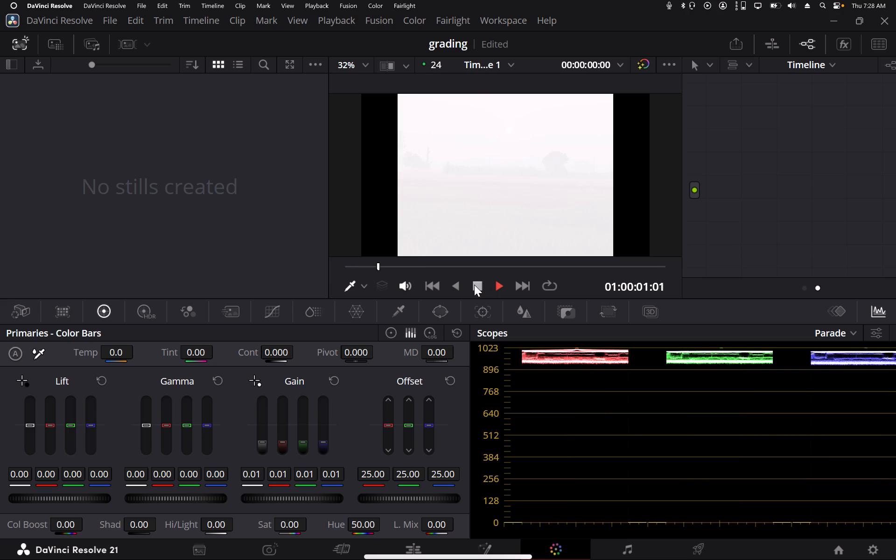
left_click(474, 285)
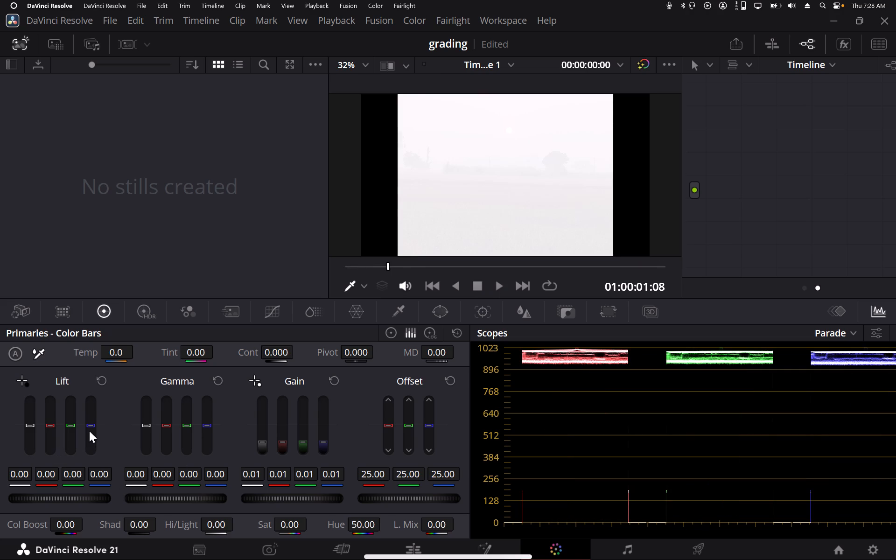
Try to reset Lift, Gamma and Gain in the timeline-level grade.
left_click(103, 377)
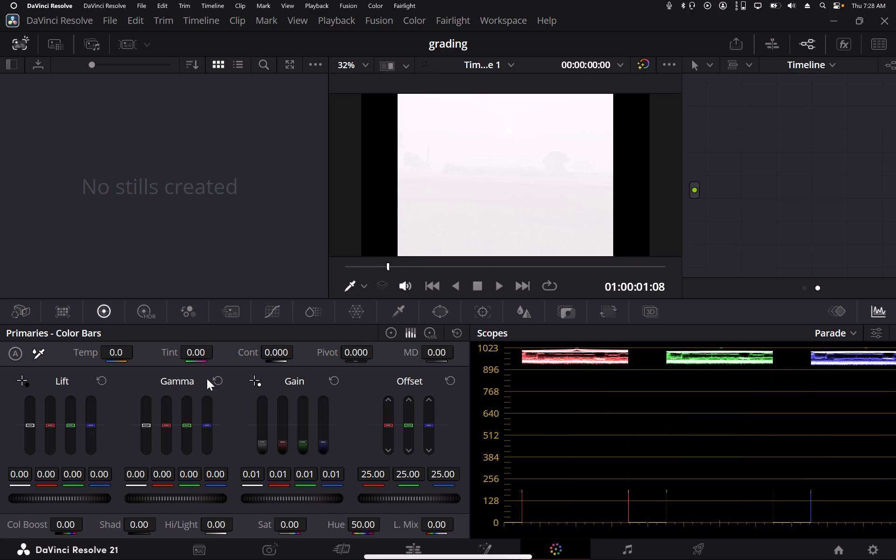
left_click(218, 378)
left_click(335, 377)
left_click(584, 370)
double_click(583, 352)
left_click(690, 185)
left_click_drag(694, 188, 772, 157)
Switch the node editor back to clip-level grading and reset the sunset field clip's Gamma and Lift.
left_click(802, 288)
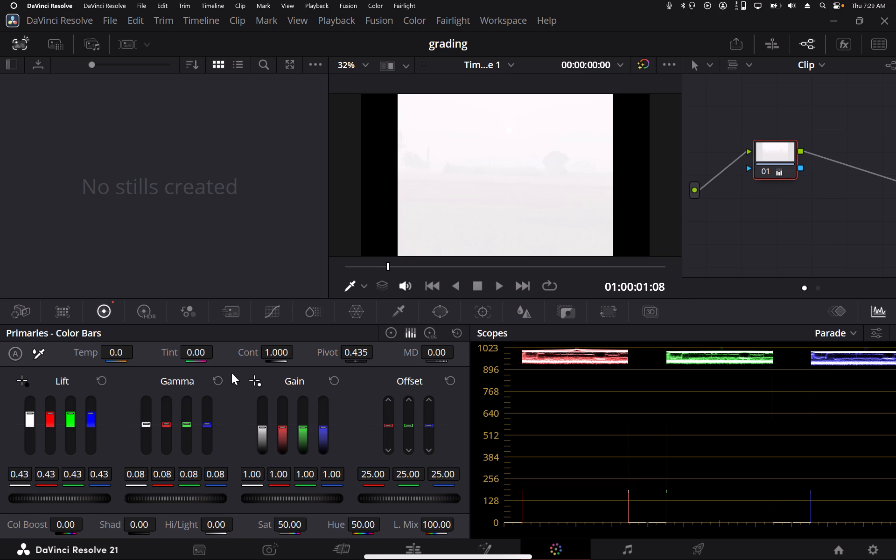
left_click(217, 379)
left_click(99, 380)
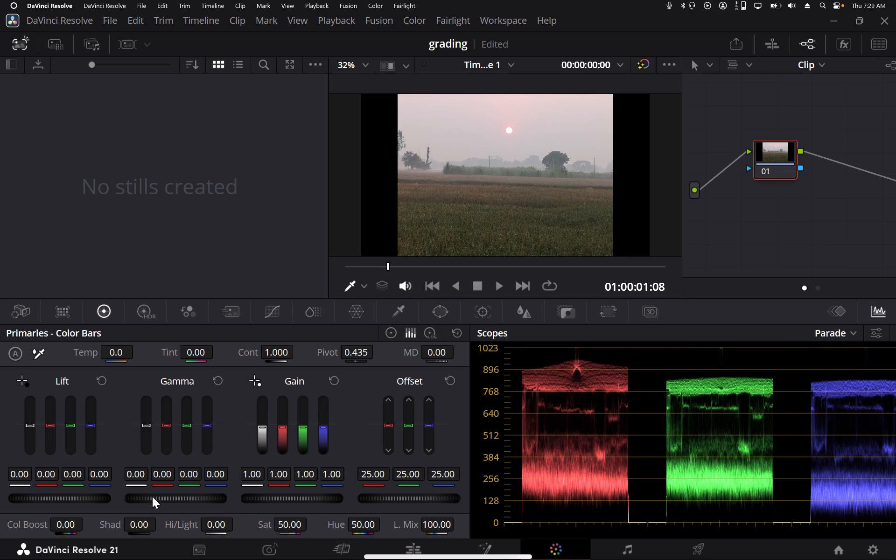
Set the sunset field clip's overall Gamma to -0.01 across all channels.
left_click_drag(149, 497, 345, 520)
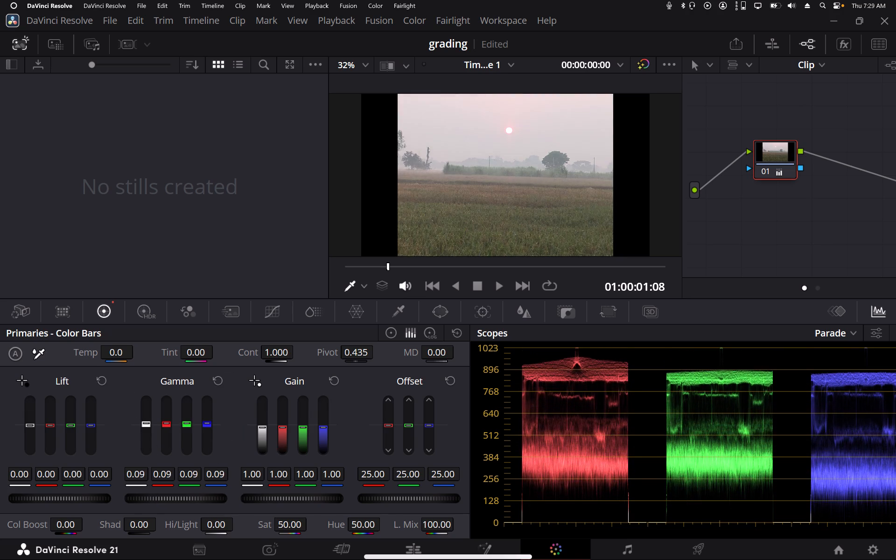
left_click_drag(345, 520, 97, 496)
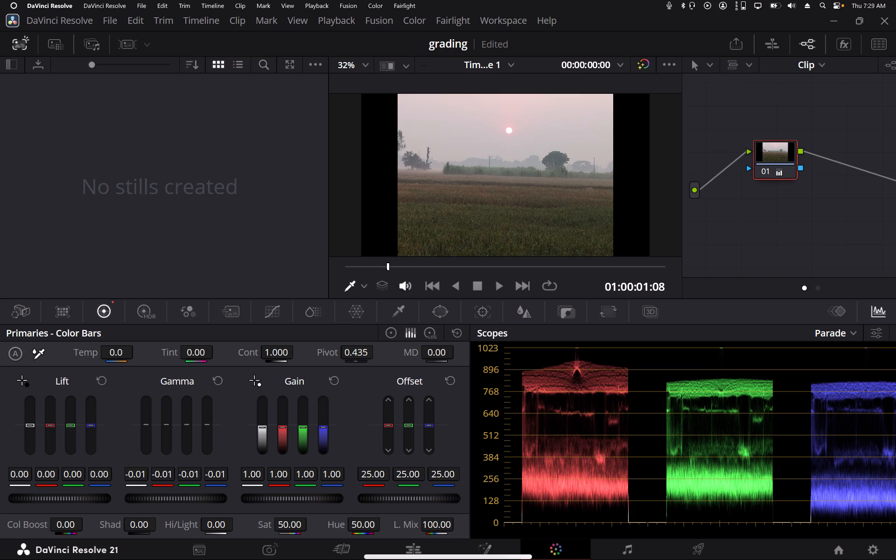
left_click_drag(97, 496, 105, 496)
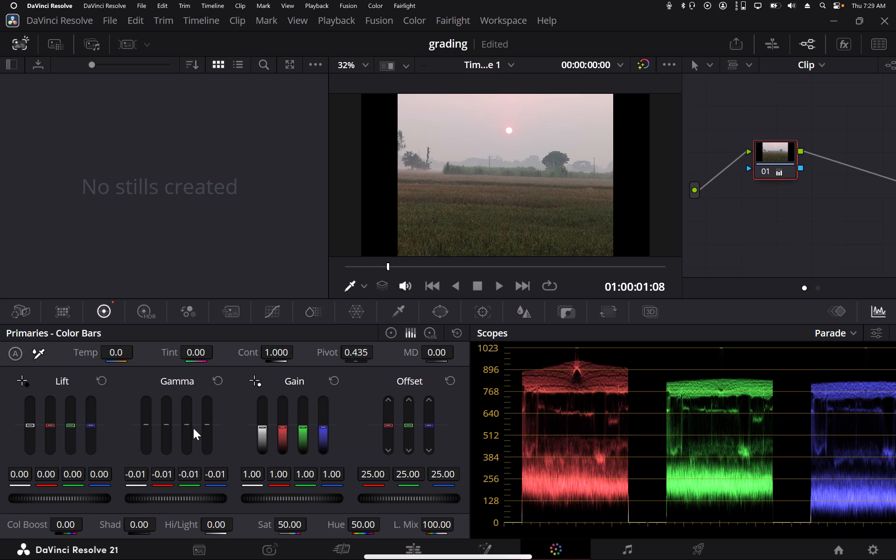
Raise the sunset field clip's green Gamma to 0.01 and its red Gamma to 0.02.
left_click_drag(188, 424, 190, 416)
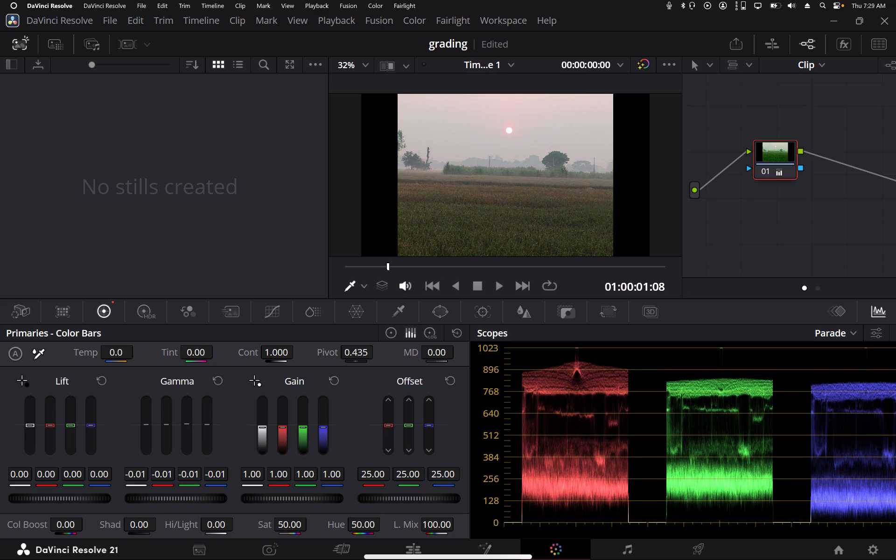
left_click_drag(190, 416, 190, 414)
left_click_drag(163, 424, 167, 413)
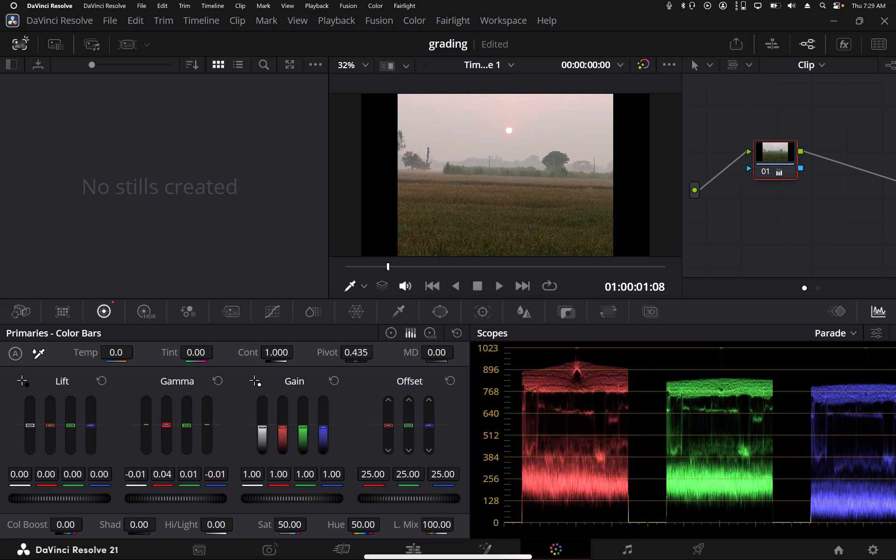
left_click_drag(167, 413, 168, 417)
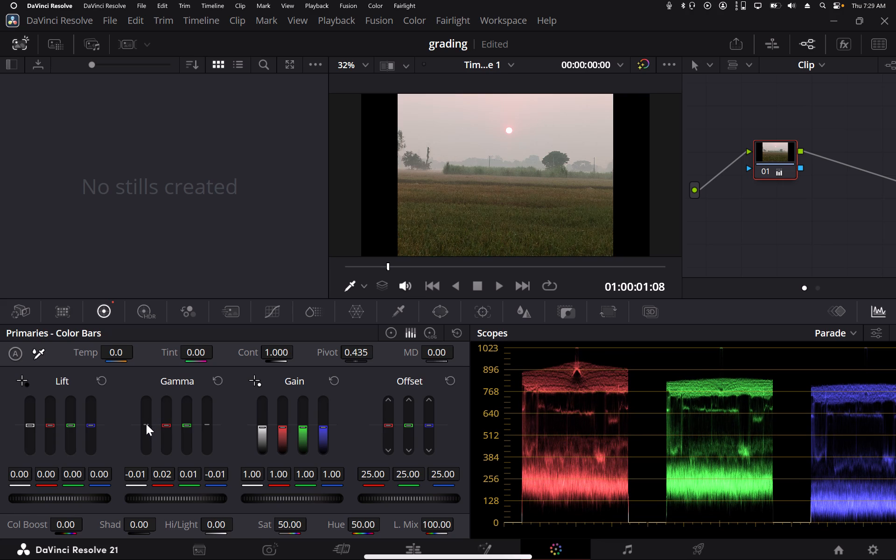
Lower the sunset field clip's luminance Gamma to -0.08 to darken the midtones.
left_click_drag(146, 424, 148, 417)
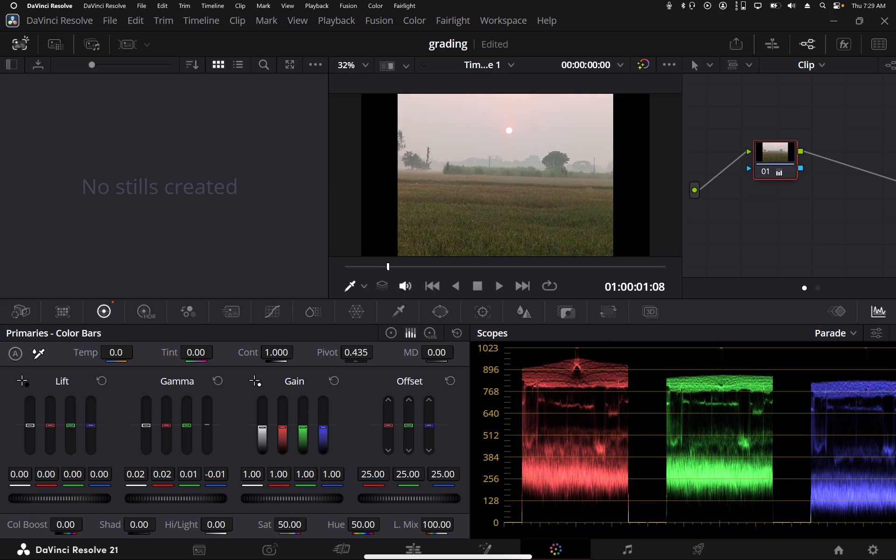
left_click_drag(148, 417, 146, 436)
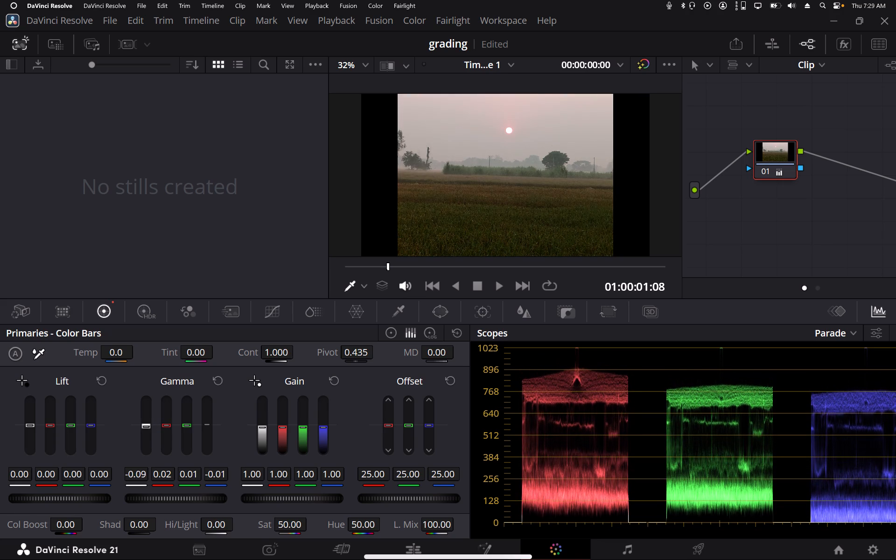
left_click_drag(146, 436, 143, 434)
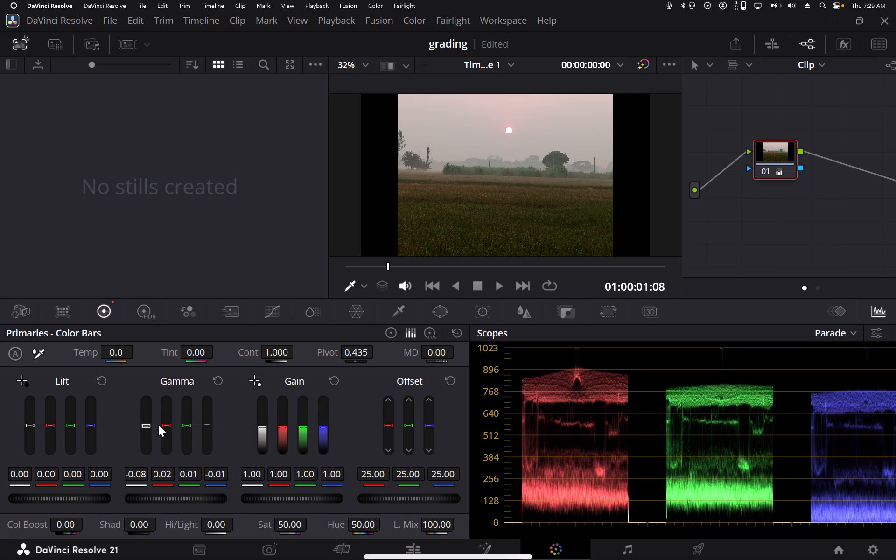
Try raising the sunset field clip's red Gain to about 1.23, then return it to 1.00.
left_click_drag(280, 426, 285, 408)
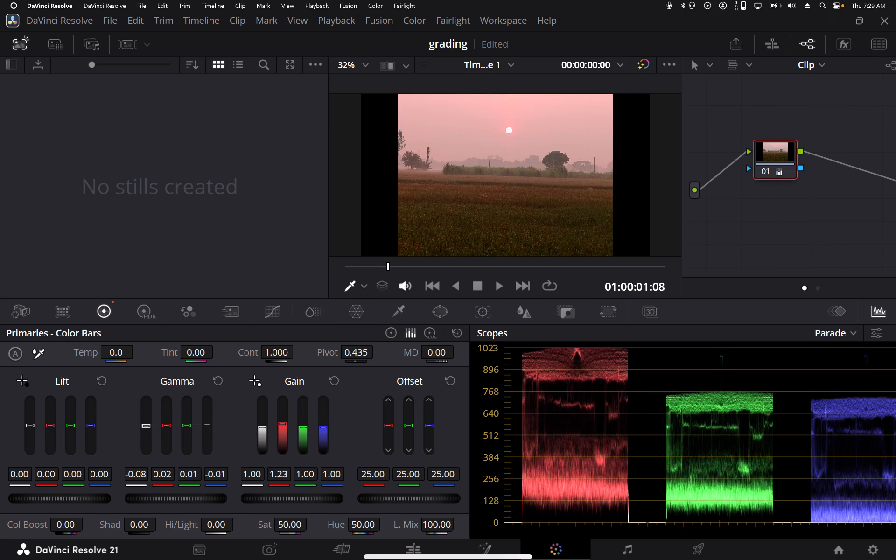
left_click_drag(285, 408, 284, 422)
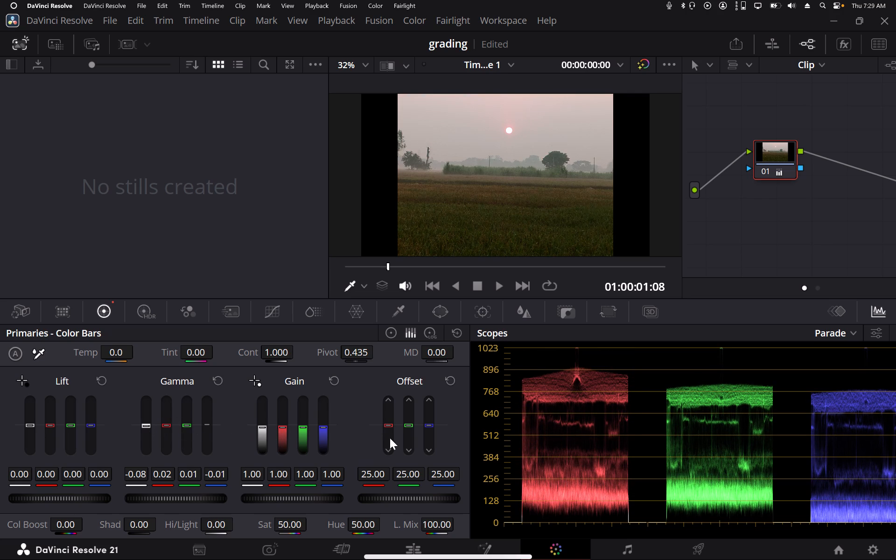
Raise the sunset field clip's red Offset to 28.40.
left_click_drag(386, 426, 394, 406)
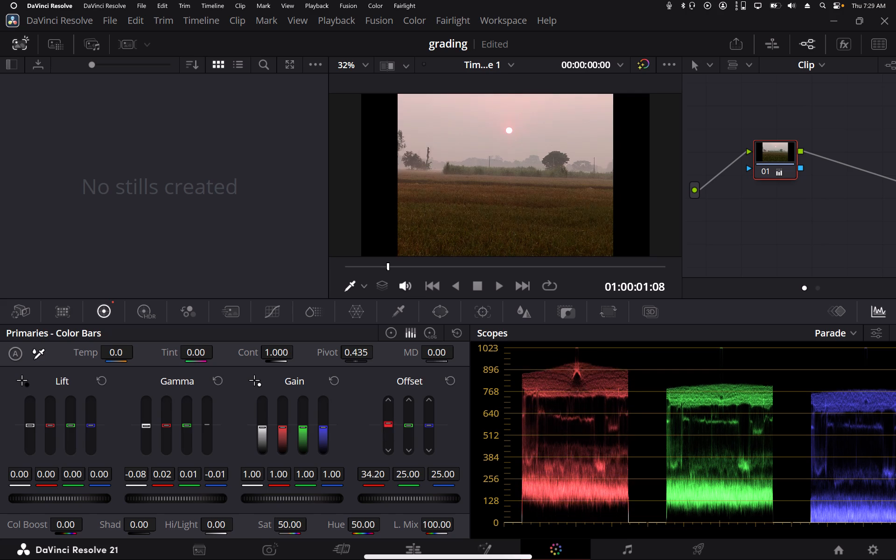
left_click_drag(394, 406, 396, 415)
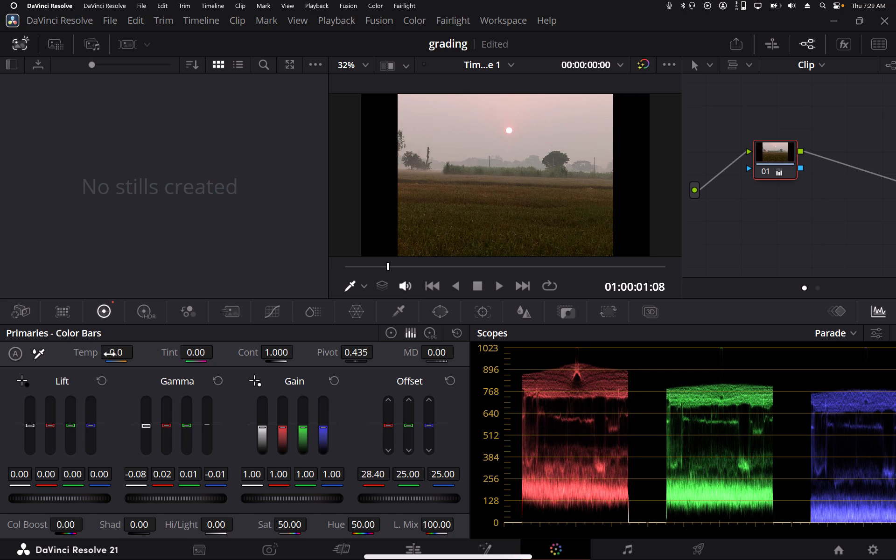
Cool the sunset field clip slightly by setting its Temp to -60.0.
left_click_drag(110, 354, 79, 358)
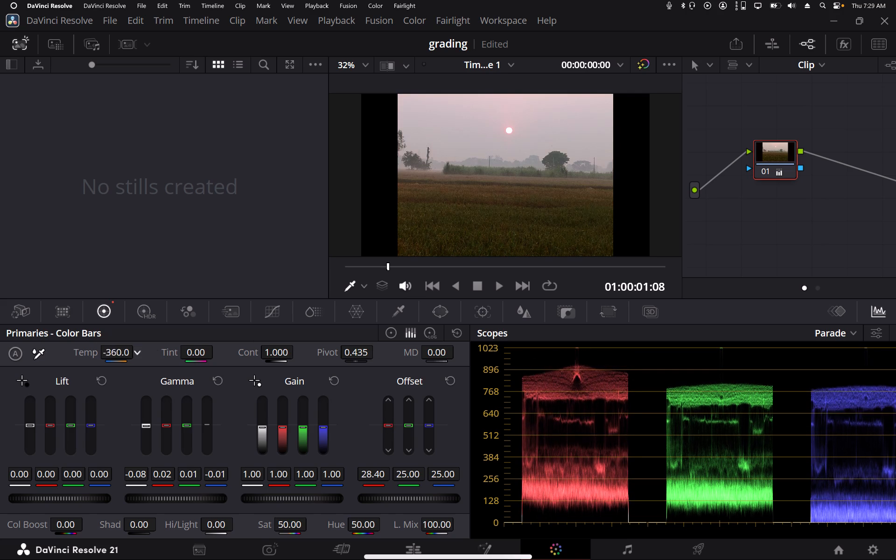
left_click_drag(79, 358, 110, 362)
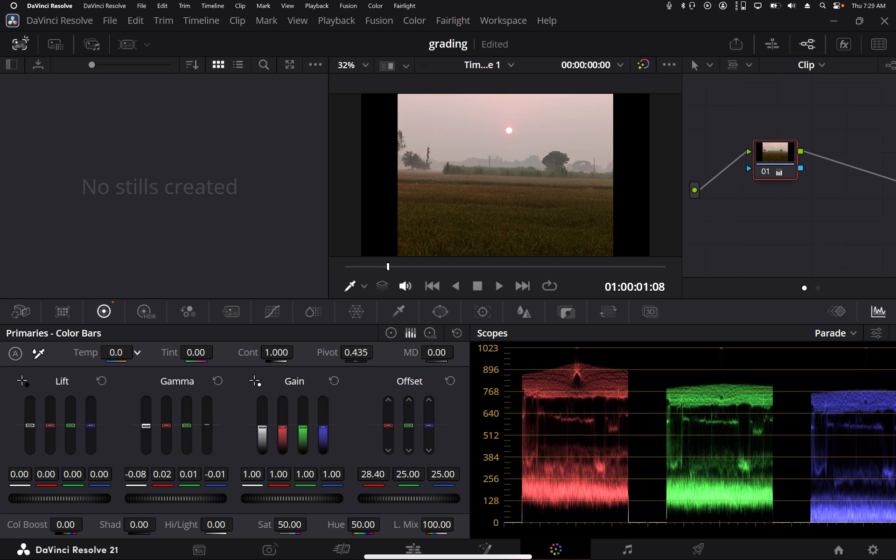
left_click_drag(110, 362, 102, 361)
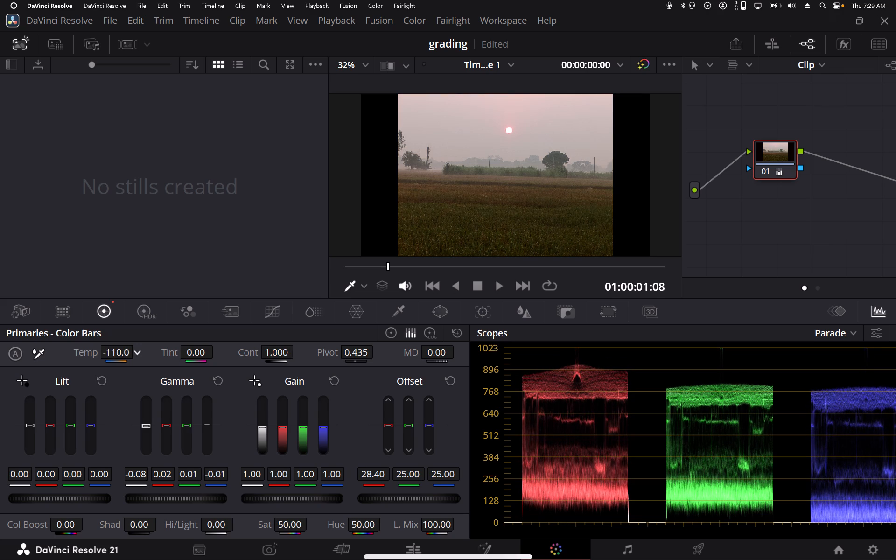
left_click_drag(102, 361, 106, 361)
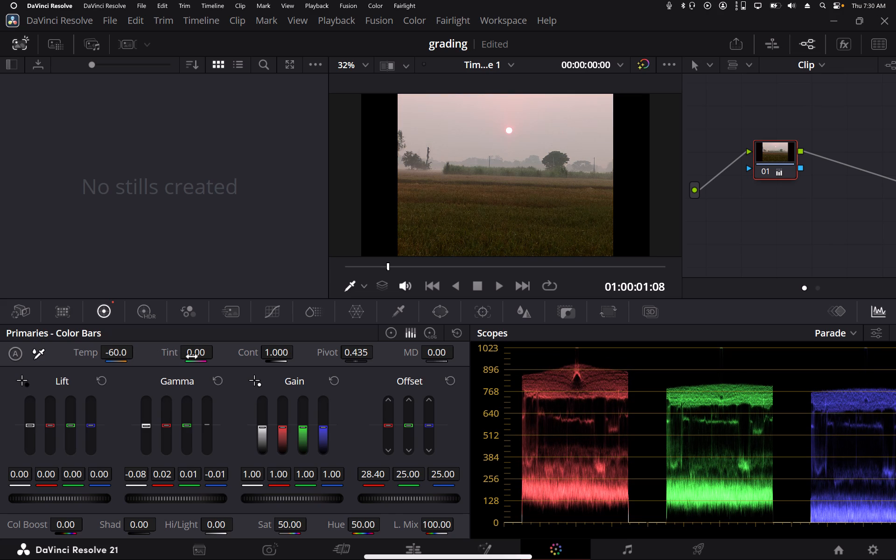
Set the sunset field clip's Tint to 2.00.
left_click(192, 357)
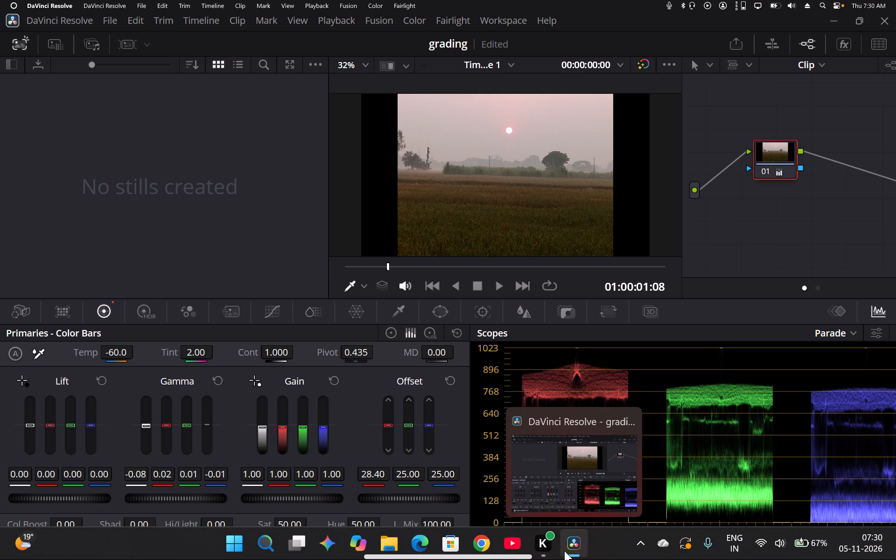
Switch to YouTube in Brave and toggle playback of the Tose Naina X Mann Ki Lagan mashup video.
left_click(501, 539)
left_click(360, 280)
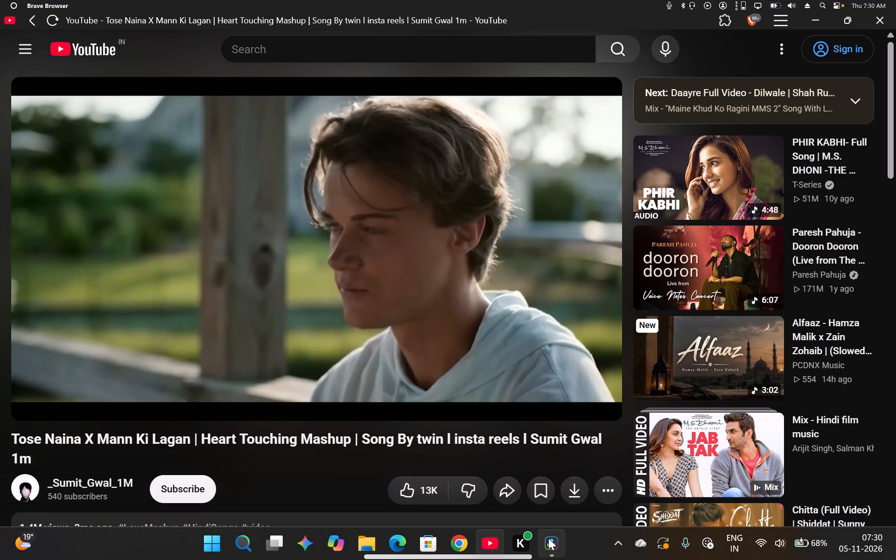
Switch back to DaVinci Resolve and raise the sunset field clip's Contrast to 1.328.
left_click(577, 491)
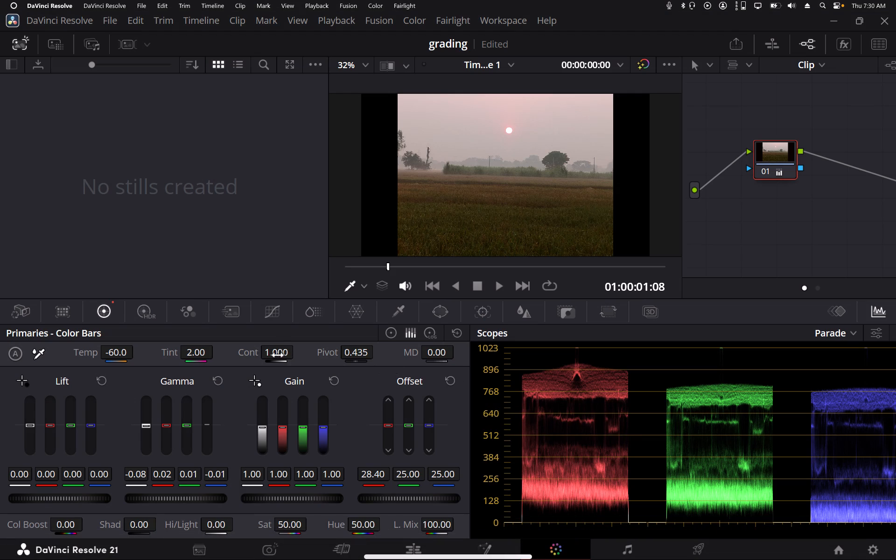
left_click_drag(278, 355, 393, 358)
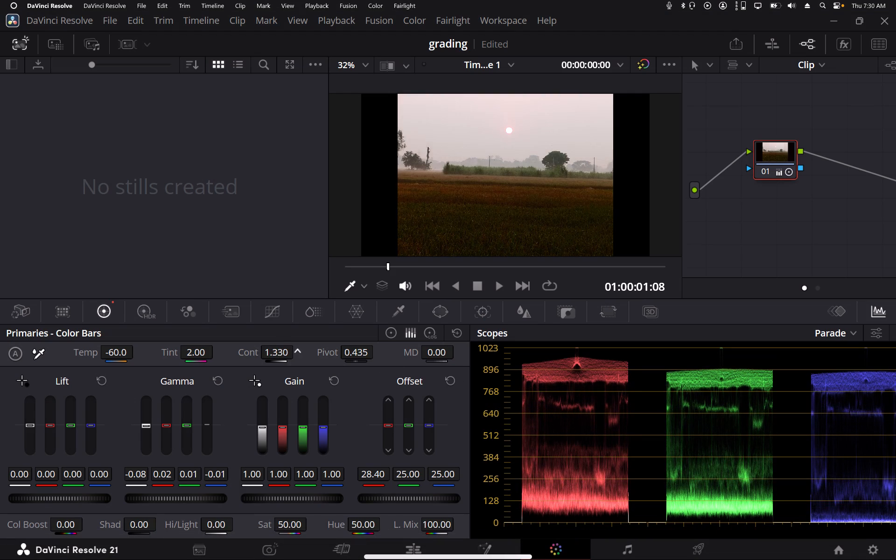
left_click_drag(393, 358, 393, 359)
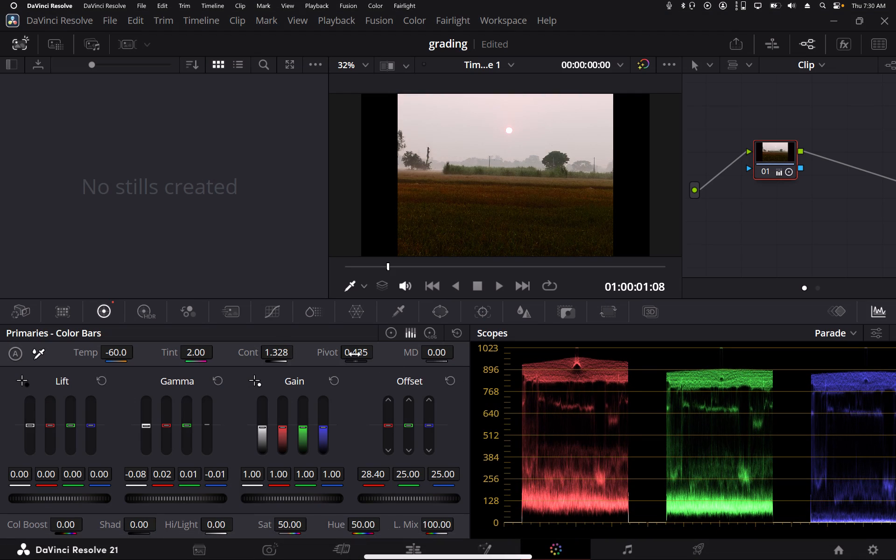
Try higher and lower contrast Pivot values on the sunset field clip and settle on 0.464.
left_click_drag(355, 354, 395, 355)
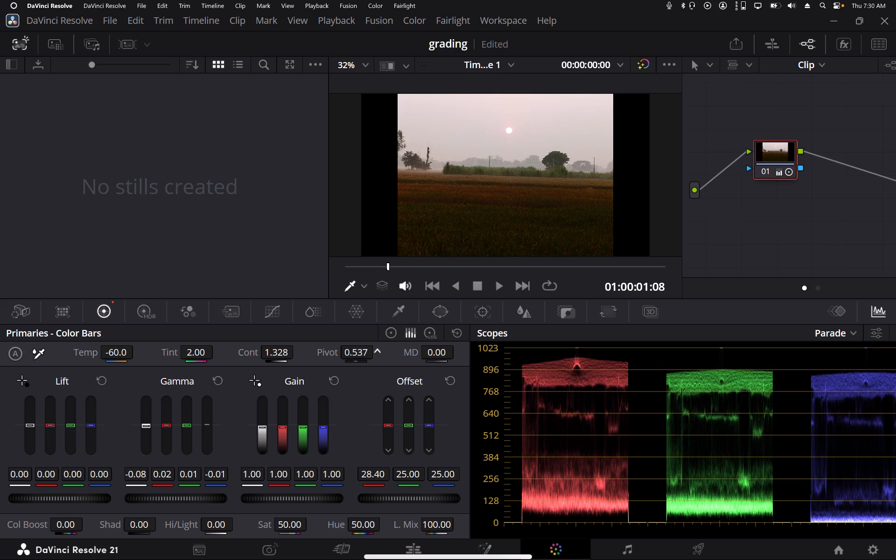
left_click_drag(395, 355, 496, 350)
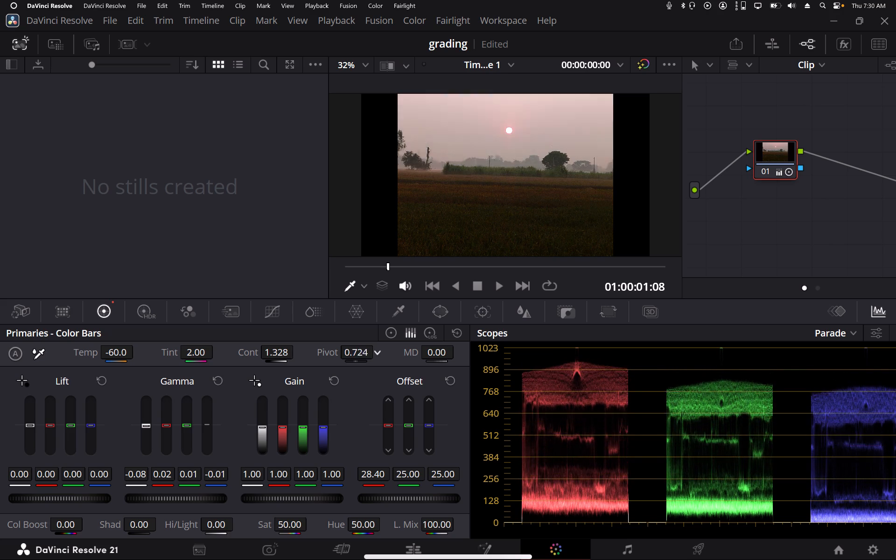
left_click_drag(496, 350, 399, 354)
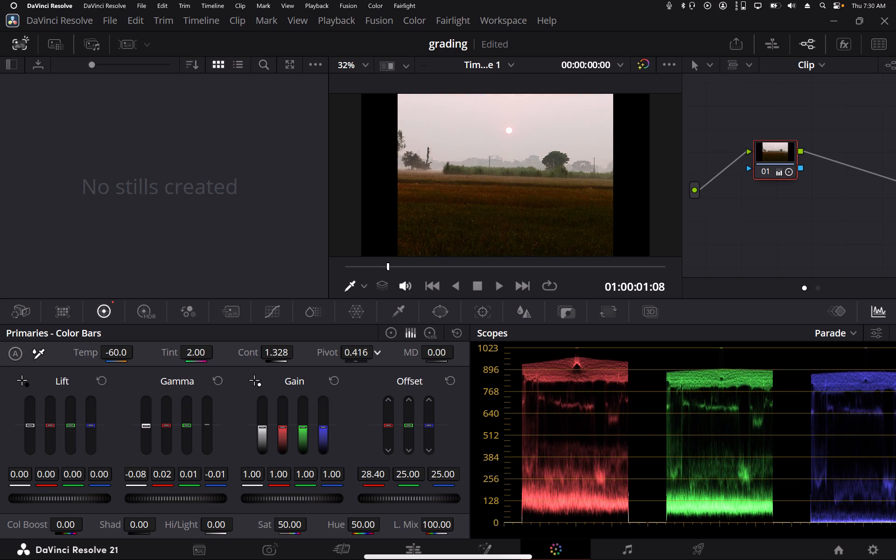
left_click_drag(399, 354, 415, 353)
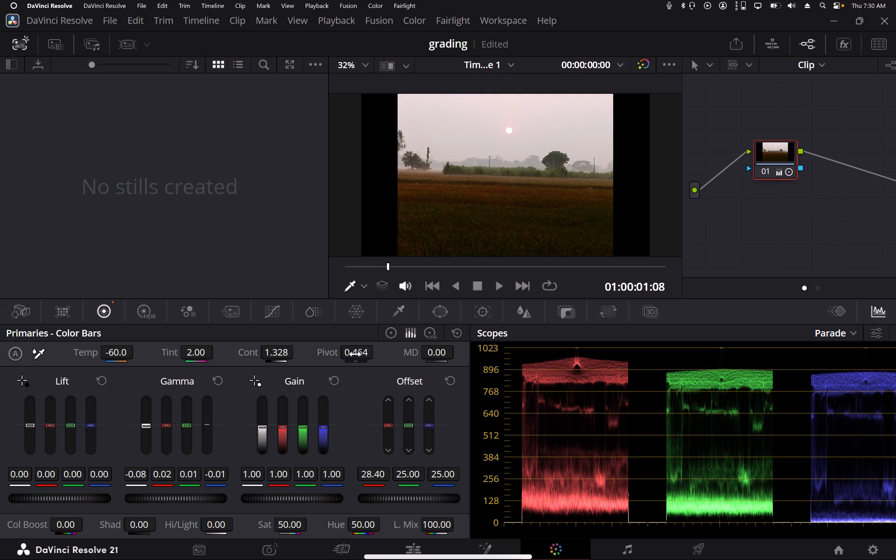
Raise the sunset field clip's Midtone Detail to 77.00 after trying its low and high extremes.
left_click_drag(435, 356, 461, 356)
left_click_drag(461, 356, 49, 348)
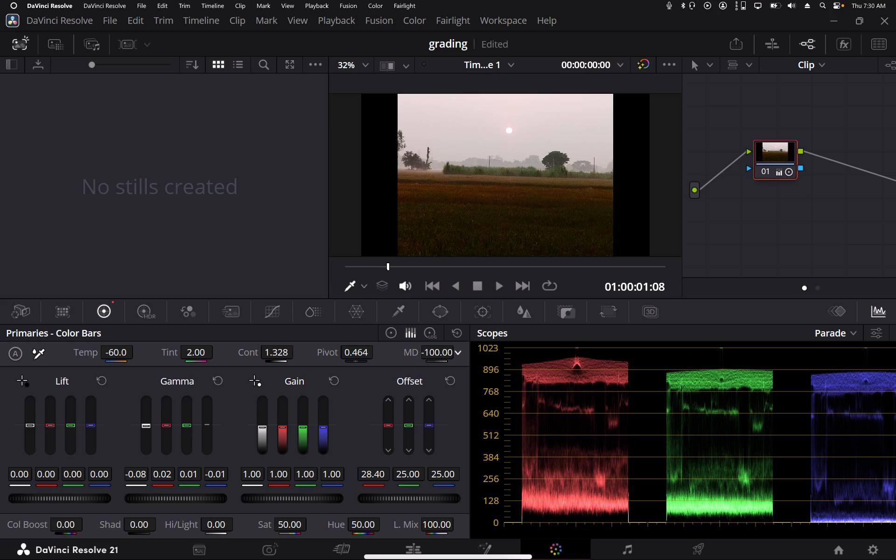
left_click_drag(49, 348, 425, 360)
left_click_drag(425, 360, 661, 289)
left_click_drag(661, 289, 647, 289)
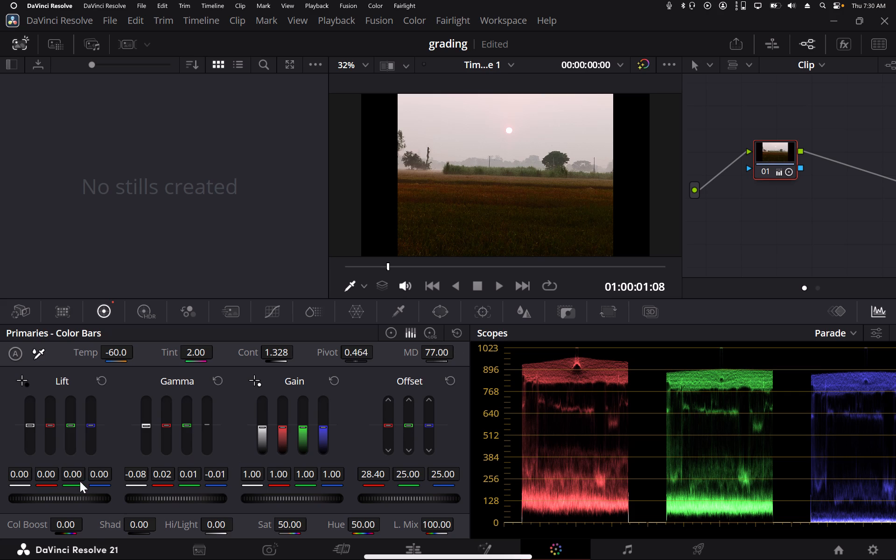
Compare negative and positive Color Boost amounts on the sunset field clip and set it to 48.50.
left_click_drag(69, 528, 73, 529)
left_click_drag(73, 529, 52, 526)
left_click_drag(52, 526, 273, 539)
left_click_drag(273, 539, 362, 539)
left_click_drag(362, 539, 393, 542)
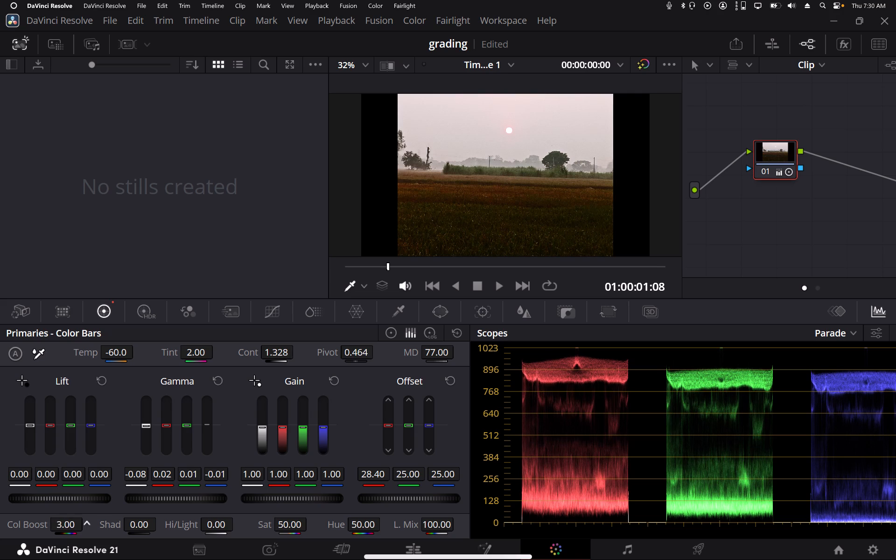
left_click_drag(393, 542, 371, 545)
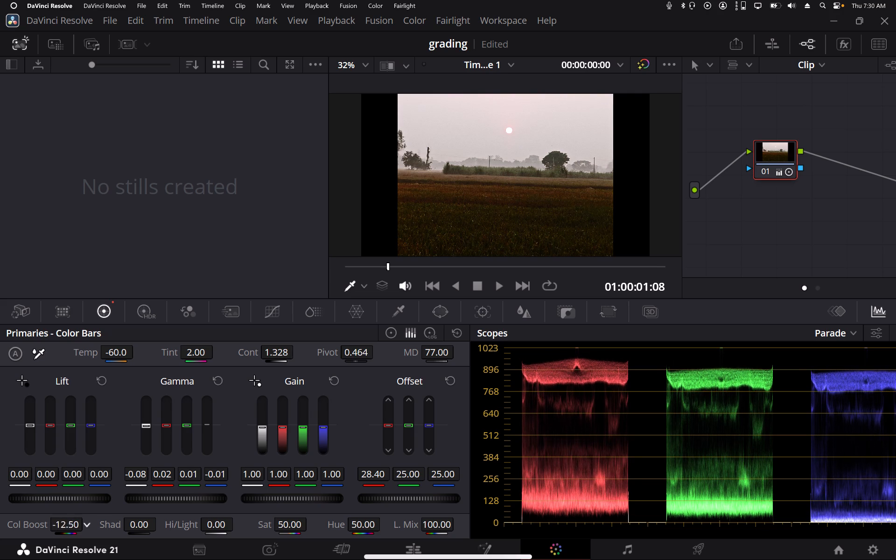
left_click_drag(371, 545, 363, 541)
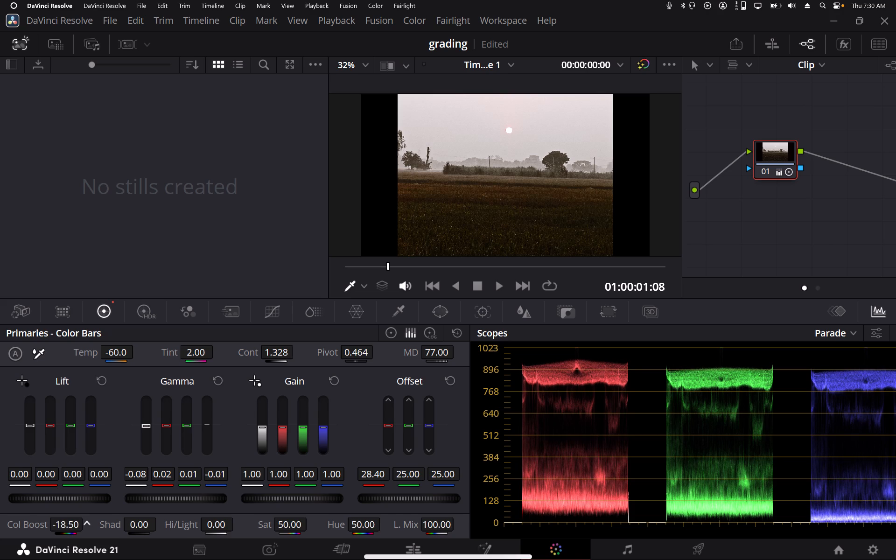
left_click_drag(363, 541, 344, 543)
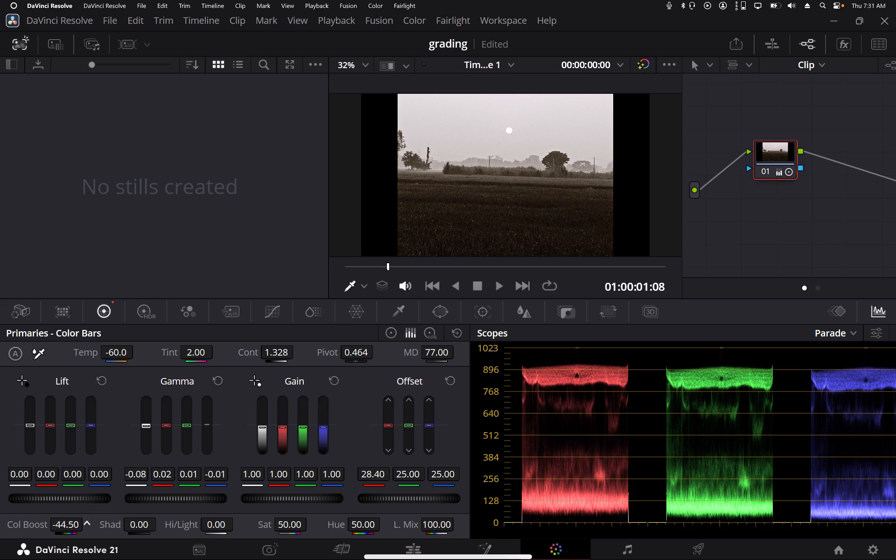
left_click_drag(344, 543, 469, 545)
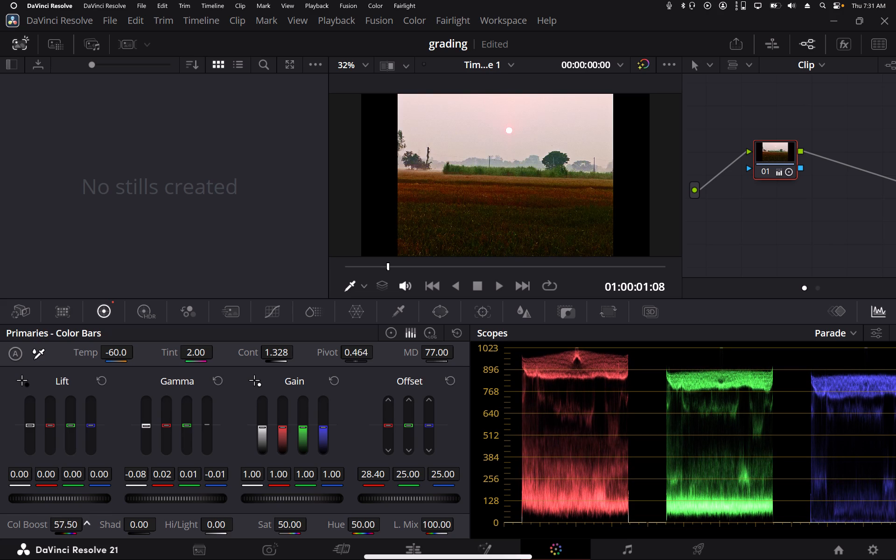
left_click_drag(469, 545, 437, 282)
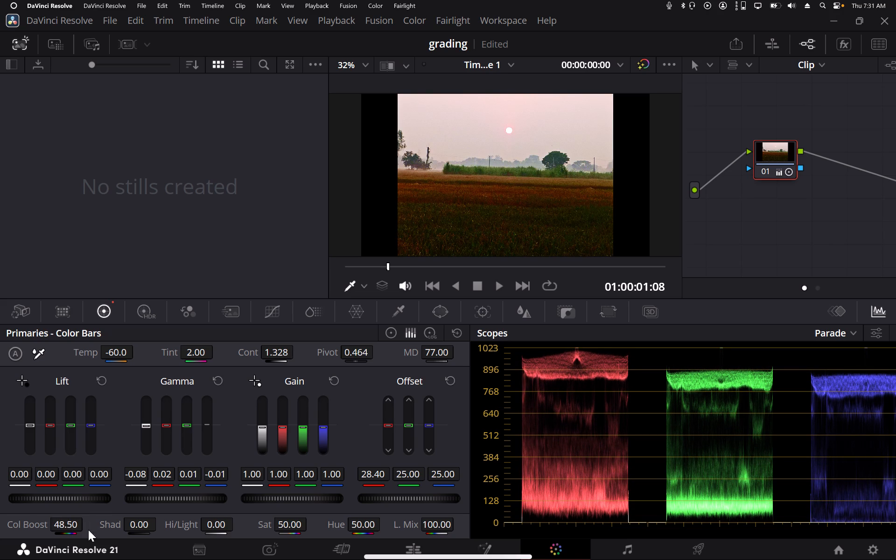
Try lifting and deepening the sunset field clip's shadows, settling on a Shadows value of -5.50.
left_click_drag(137, 528, 194, 530)
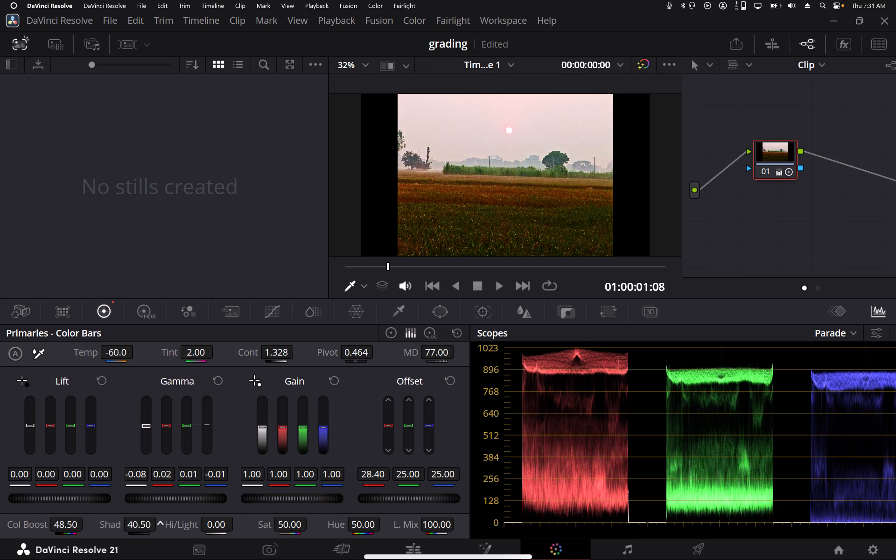
left_click_drag(194, 530, 33, 525)
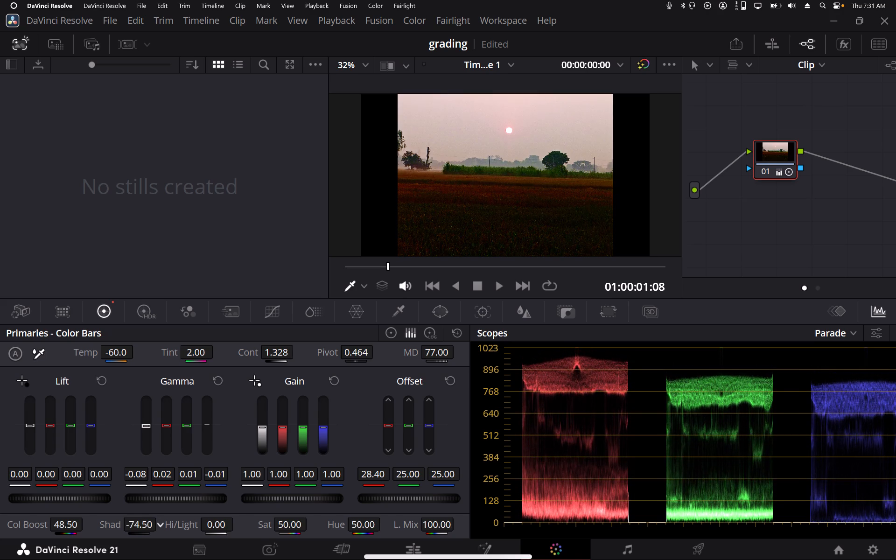
left_click_drag(33, 525, 127, 528)
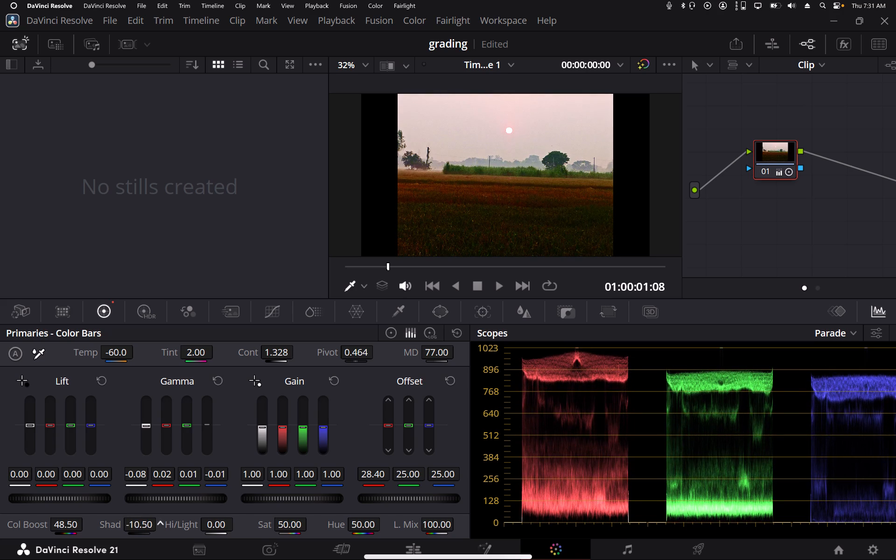
left_click_drag(127, 528, 130, 529)
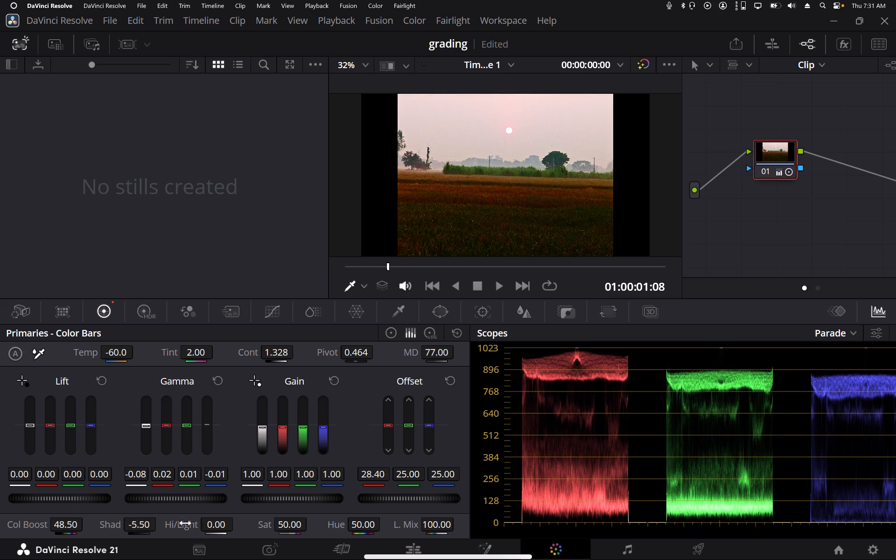
Try brighter highlights on the sunset field clip, finishing by lowering its Highlights to -100.00.
left_click_drag(220, 530, 295, 530)
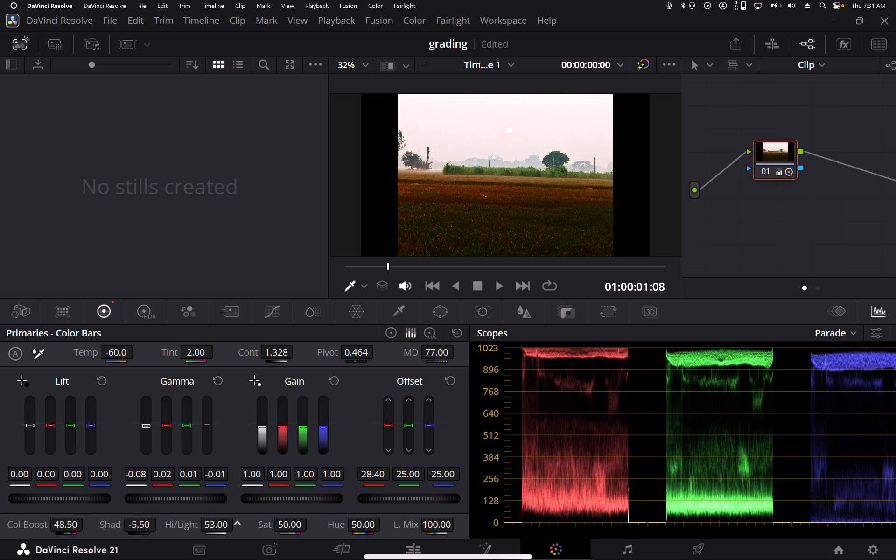
left_click_drag(295, 530, 100, 531)
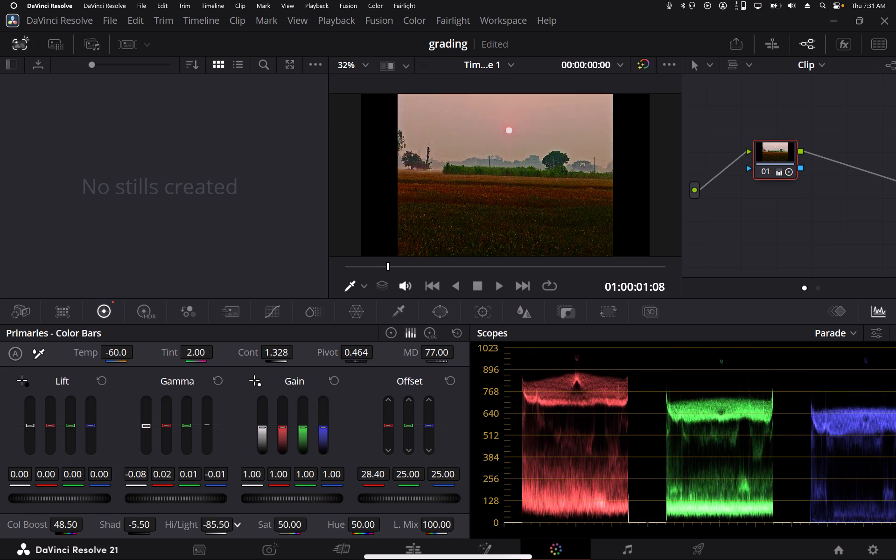
left_click_drag(100, 531, 28, 525)
Test strong and weak saturation on the sunset field clip and set Saturation to 51.60.
left_click_drag(293, 526, 289, 526)
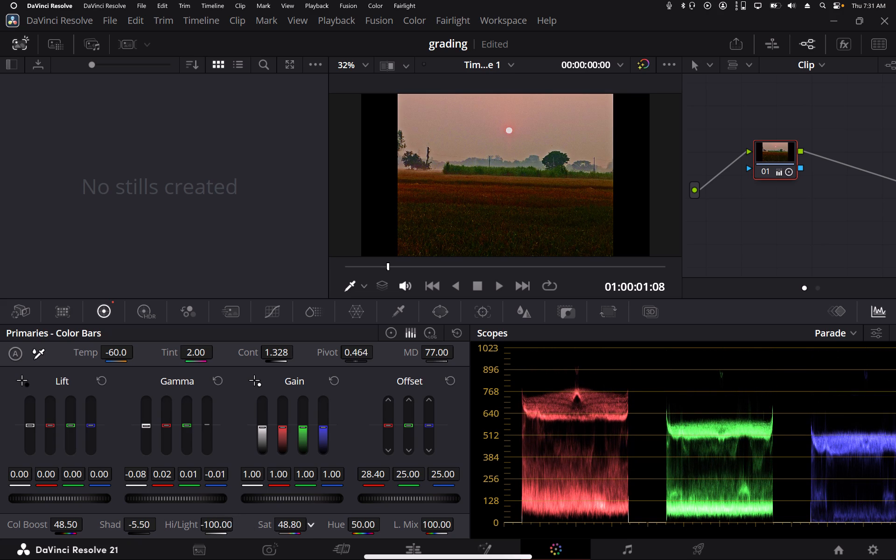
left_click_drag(289, 526, 399, 528)
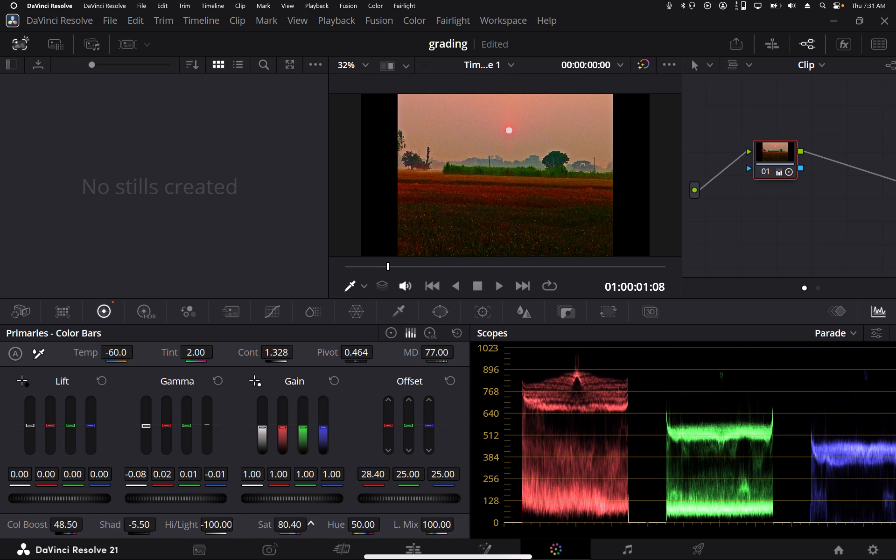
left_click_drag(399, 528, 169, 527)
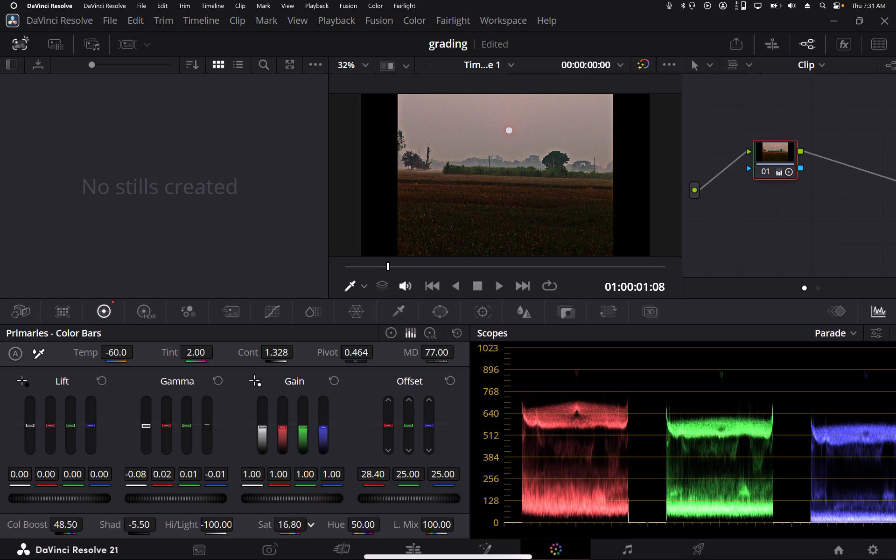
left_click_drag(169, 527, 311, 522)
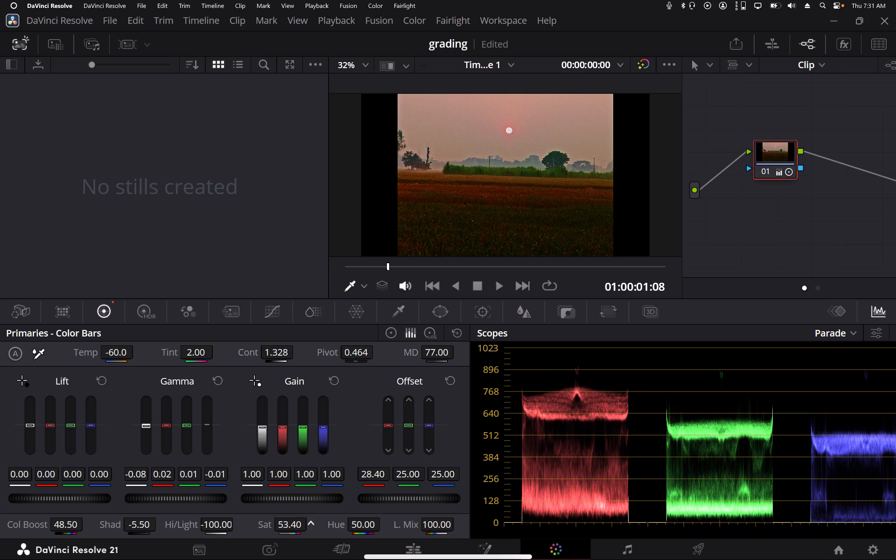
left_click_drag(311, 522, 299, 525)
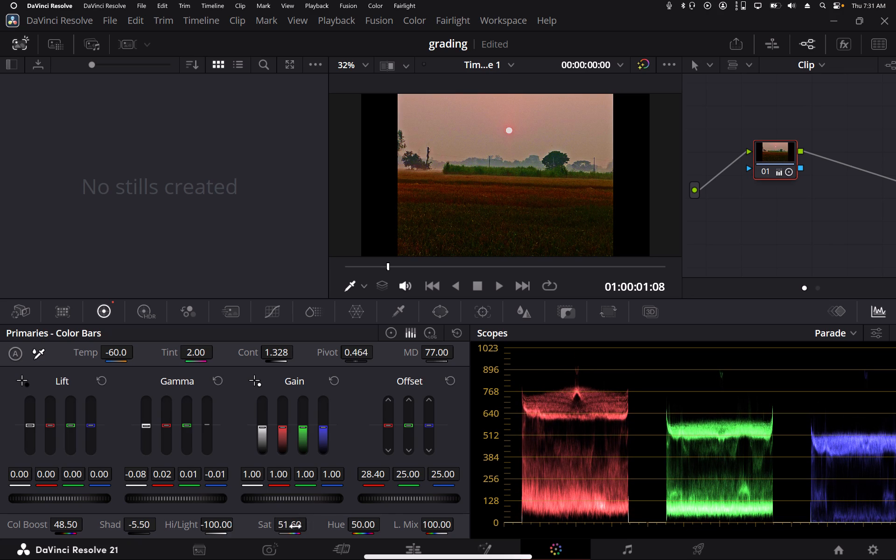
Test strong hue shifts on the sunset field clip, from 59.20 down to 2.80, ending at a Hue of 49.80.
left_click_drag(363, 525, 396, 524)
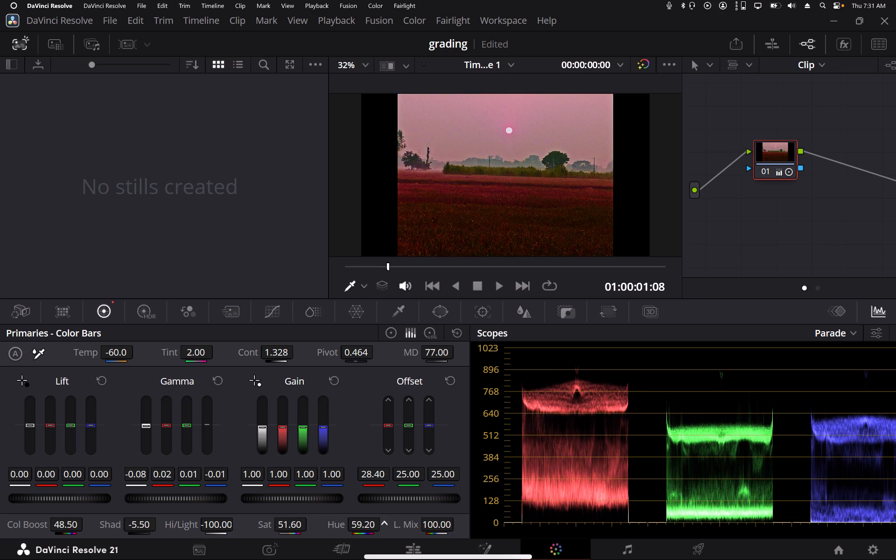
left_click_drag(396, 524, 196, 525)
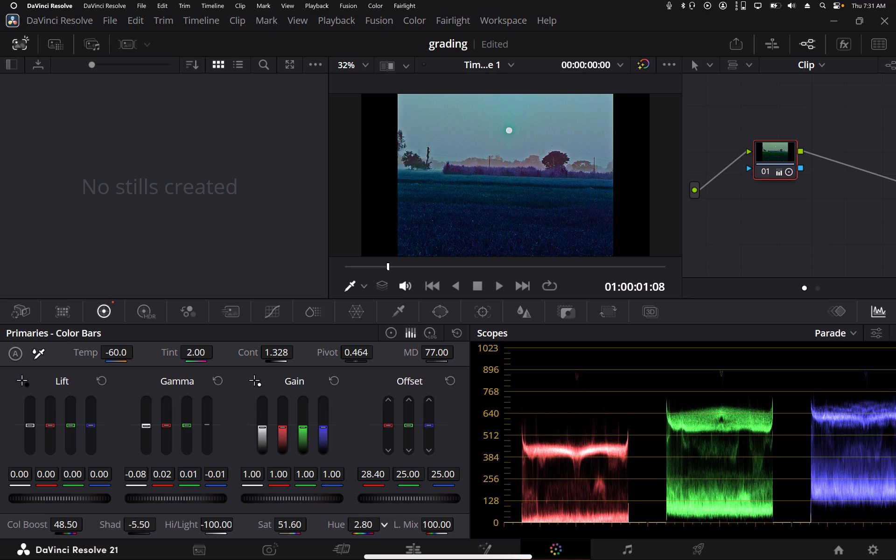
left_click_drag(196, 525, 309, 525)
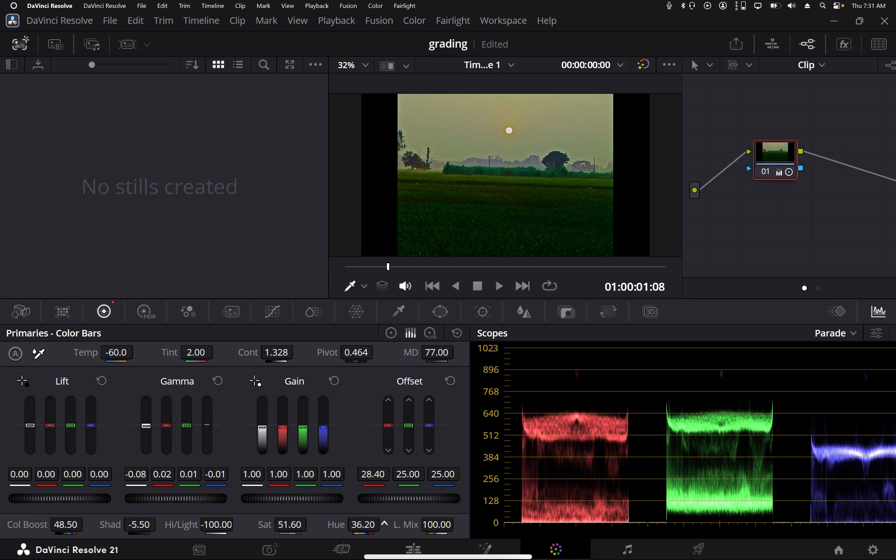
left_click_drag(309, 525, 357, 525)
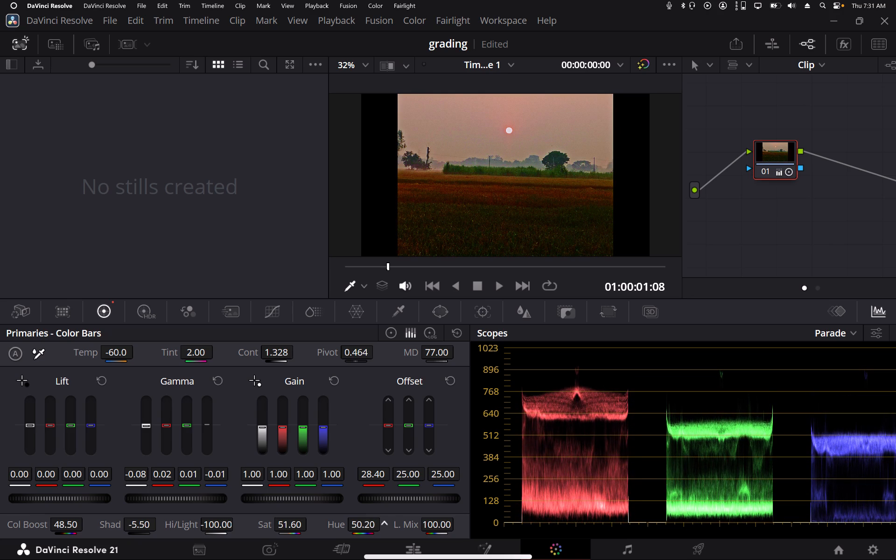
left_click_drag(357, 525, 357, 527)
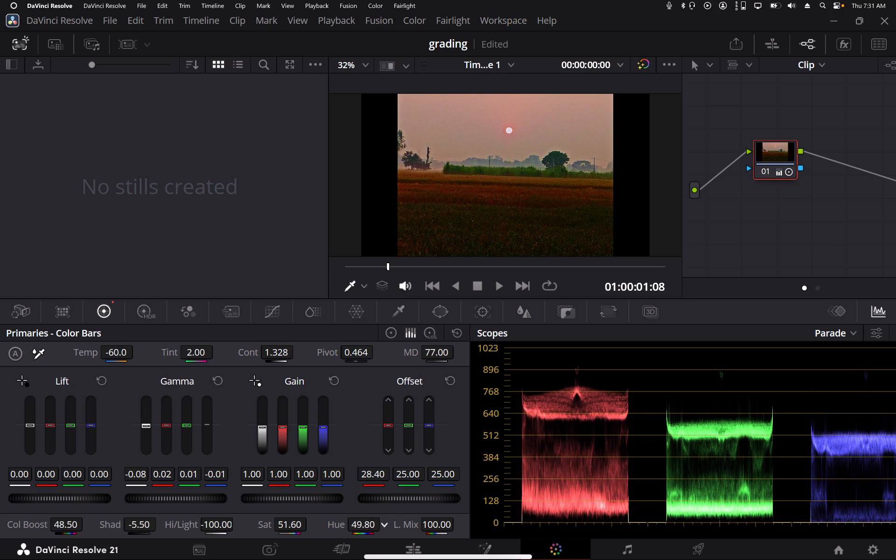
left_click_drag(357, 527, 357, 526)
Set the sunset field clip's Hue to exactly 50.00.
triple_click(364, 526)
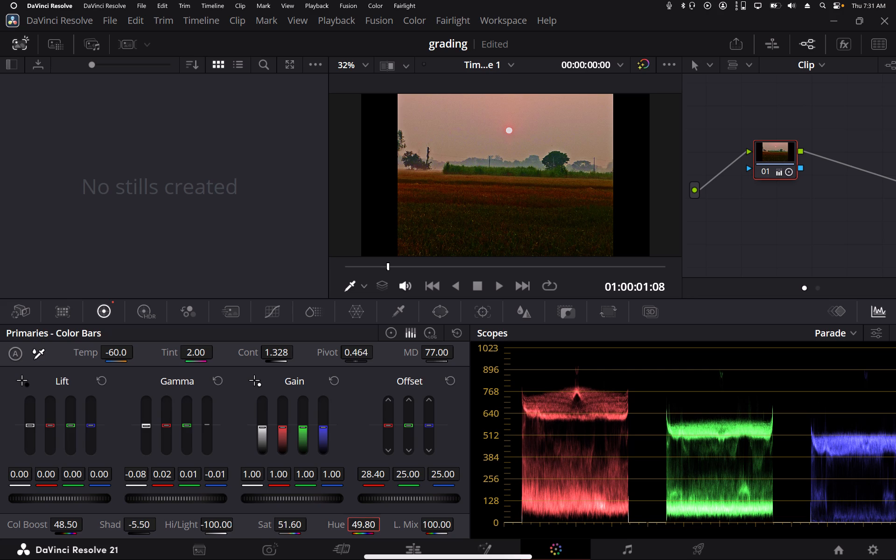
left_click(369, 526)
key("BackSpace")
key("0")
key("Left")
key("Left")
key("BackSpace")
key("BackSpace")
key("5")
key("0")
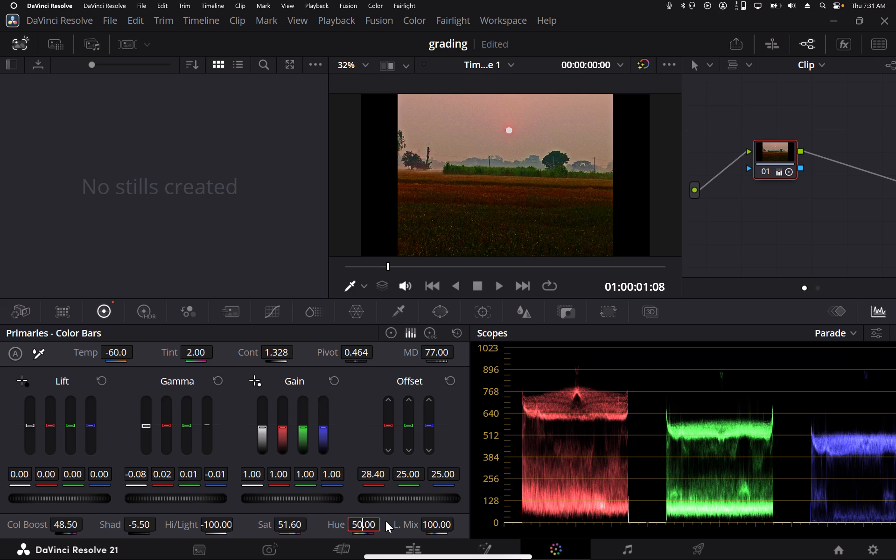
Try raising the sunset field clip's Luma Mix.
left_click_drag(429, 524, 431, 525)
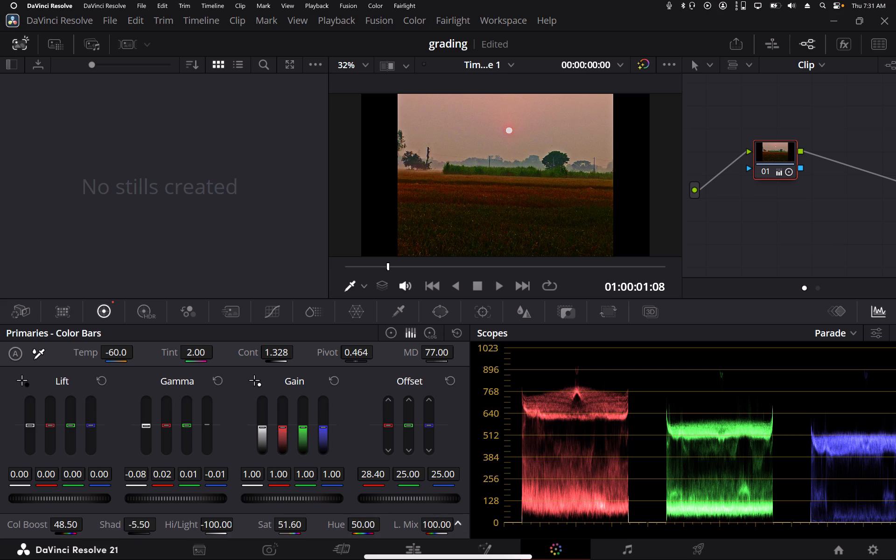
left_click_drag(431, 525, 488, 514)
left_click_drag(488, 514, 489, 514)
Switch to the HDR color wheels and try different Dark color balances, bringing it back near neutral at X -0.01, Y -0.01.
left_click(156, 304)
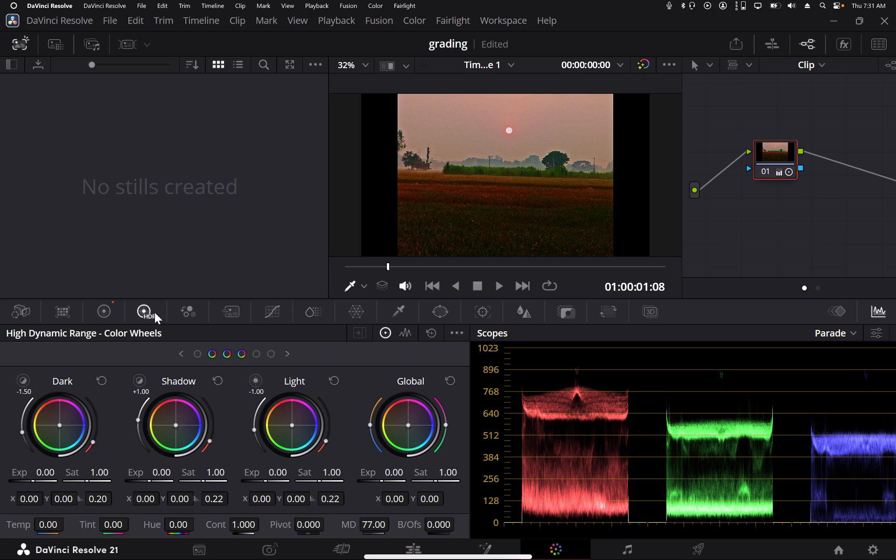
left_click_drag(60, 421, 616, 338)
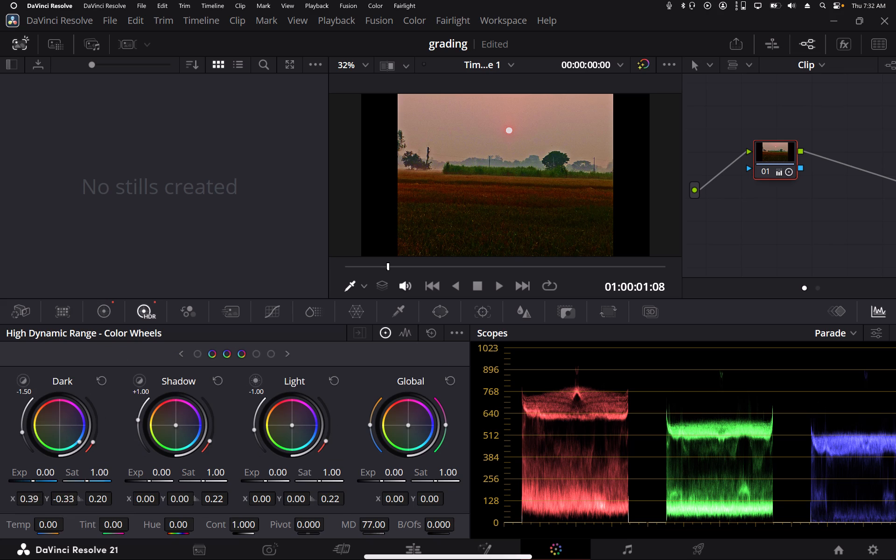
left_click_drag(616, 338, 300, 107)
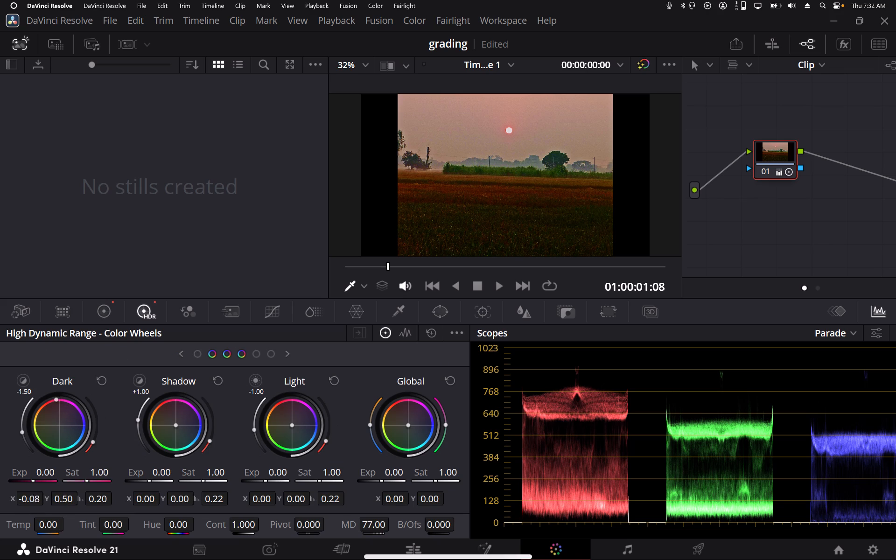
left_click_drag(300, 107, 298, 424)
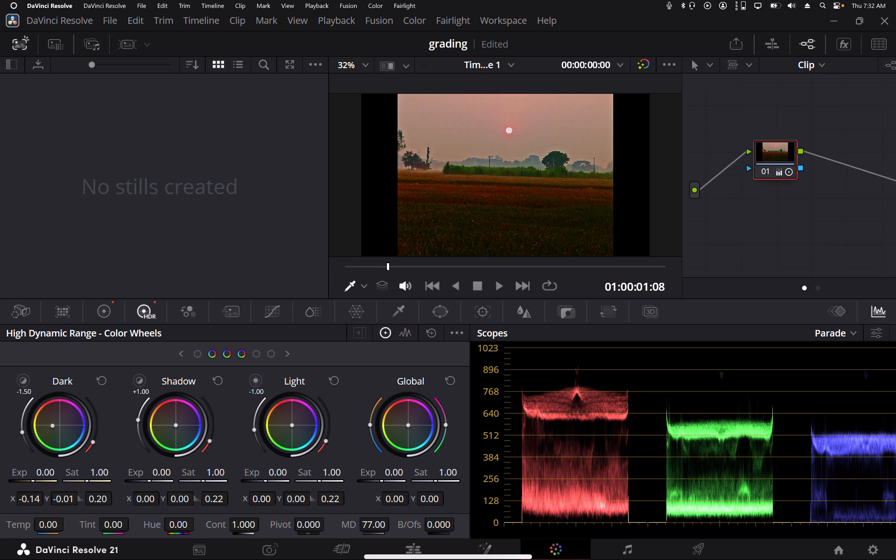
left_click_drag(298, 424, 355, 425)
left_click_drag(355, 425, 360, 425)
Try green and red tints in the HDR Shadow wheel, settling its color balance at X 0.01, Y -0.01.
left_click_drag(174, 424, 244, 402)
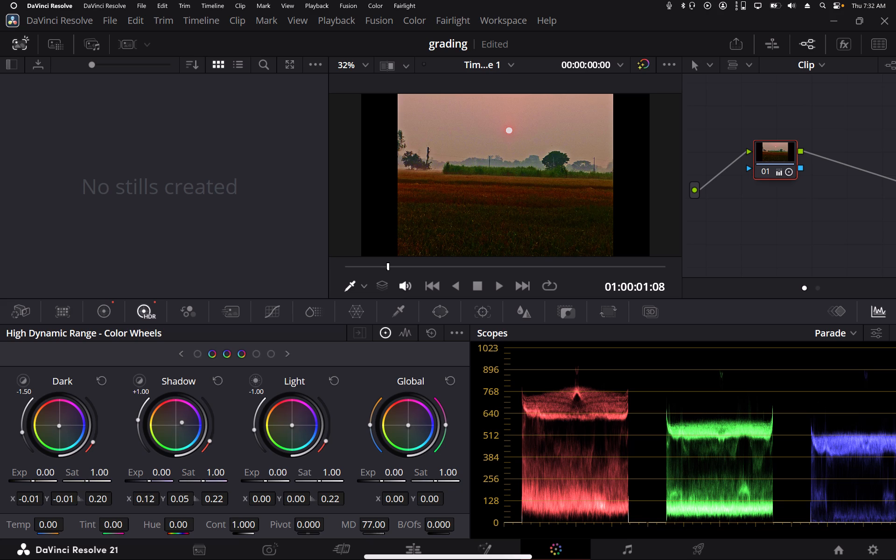
left_click_drag(244, 402, 255, 344)
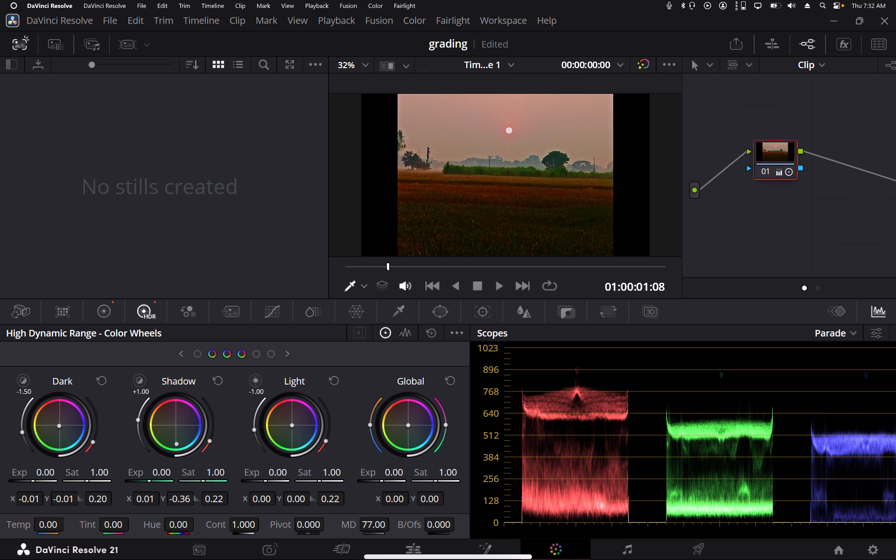
left_click_drag(255, 344, 421, 117)
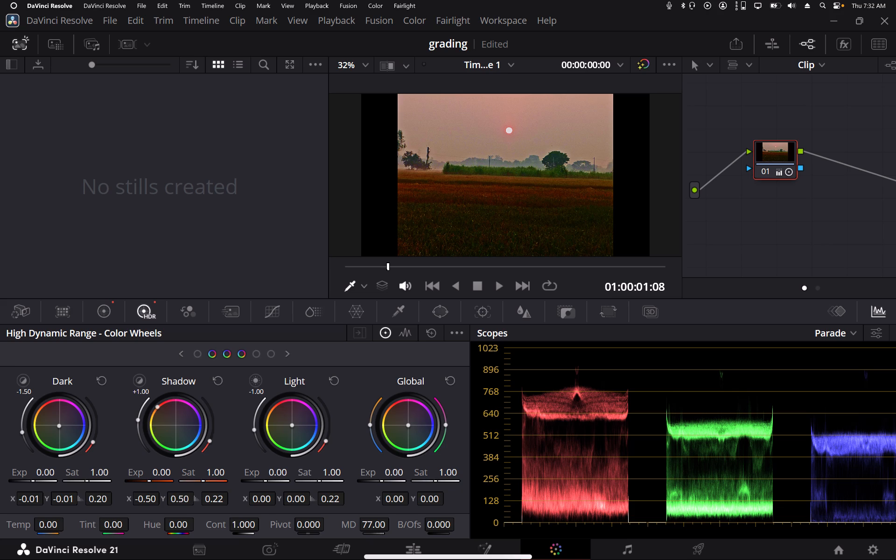
left_click_drag(421, 117, 759, 436)
left_click_drag(759, 436, 824, 472)
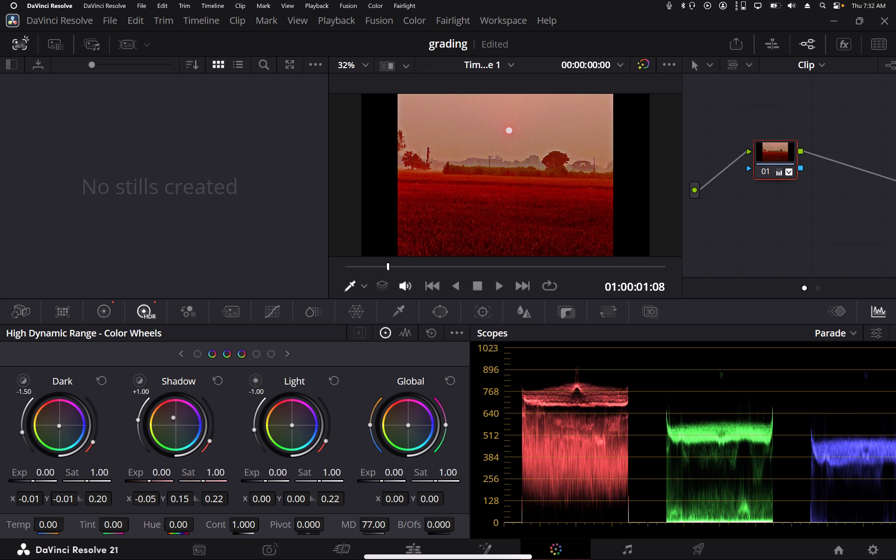
left_click_drag(824, 472, 837, 528)
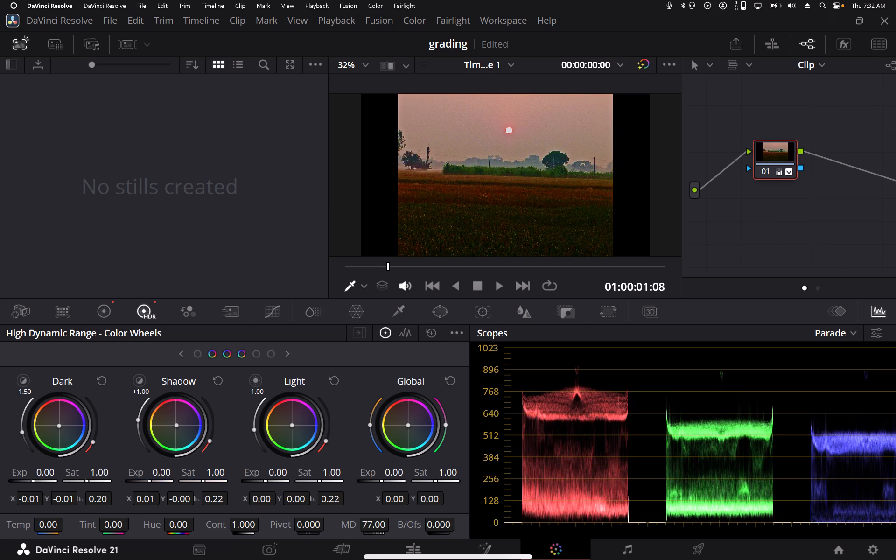
left_click_drag(837, 528, 834, 530)
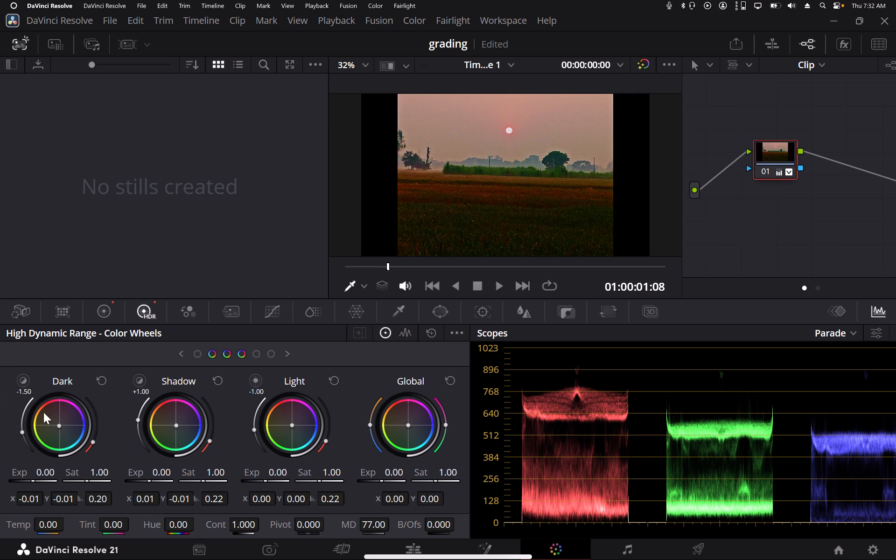
Explore tints in the HDR Dark wheel and settle on a slight green shift at X -0.08, Y -0.09.
left_click_drag(58, 423, 56, 377)
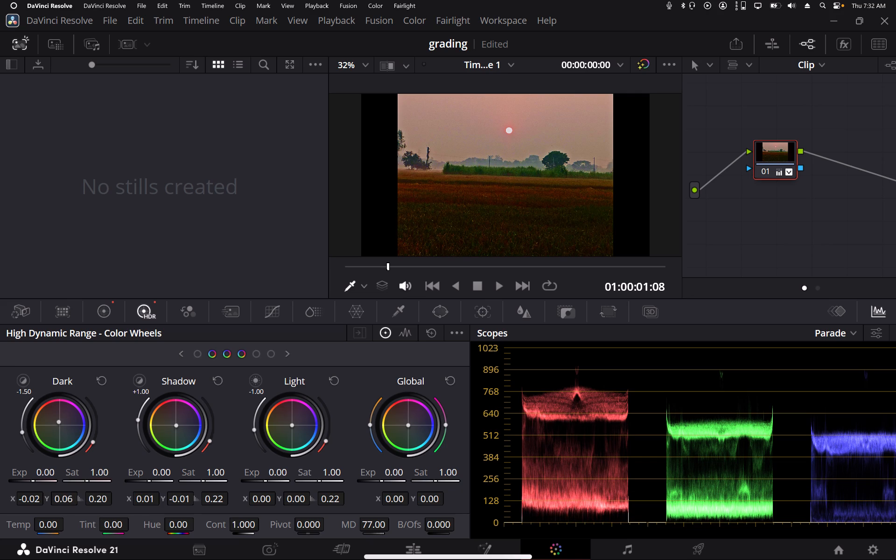
left_click_drag(56, 377, 613, 438)
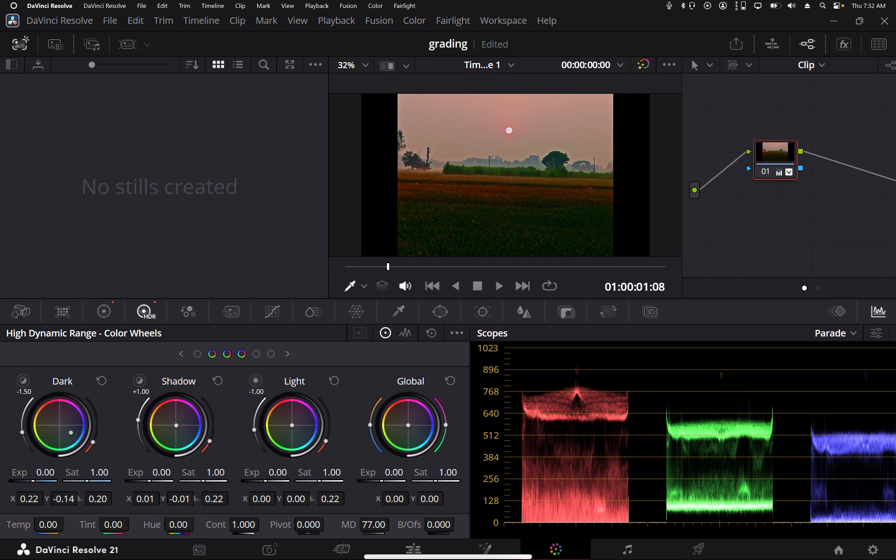
left_click_drag(613, 438, 539, 424)
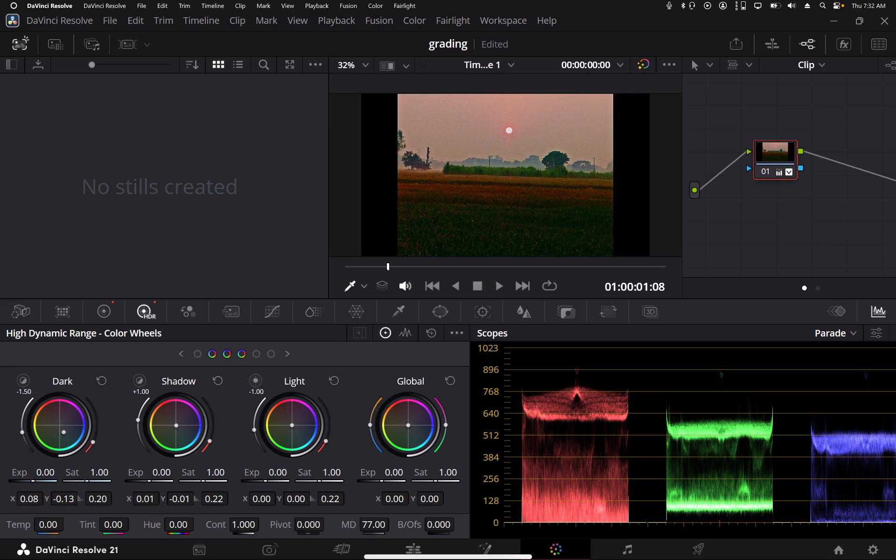
left_click_drag(539, 424, 576, 380)
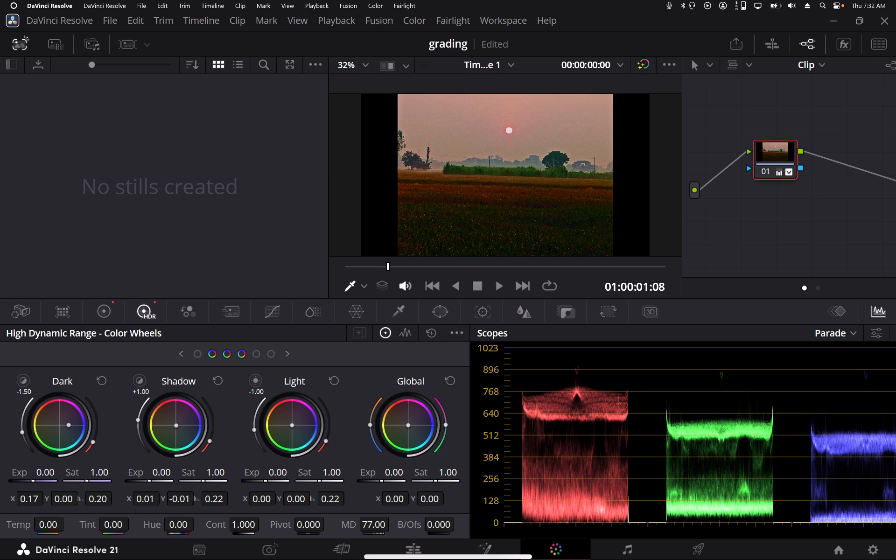
left_click_drag(576, 380, 579, 322)
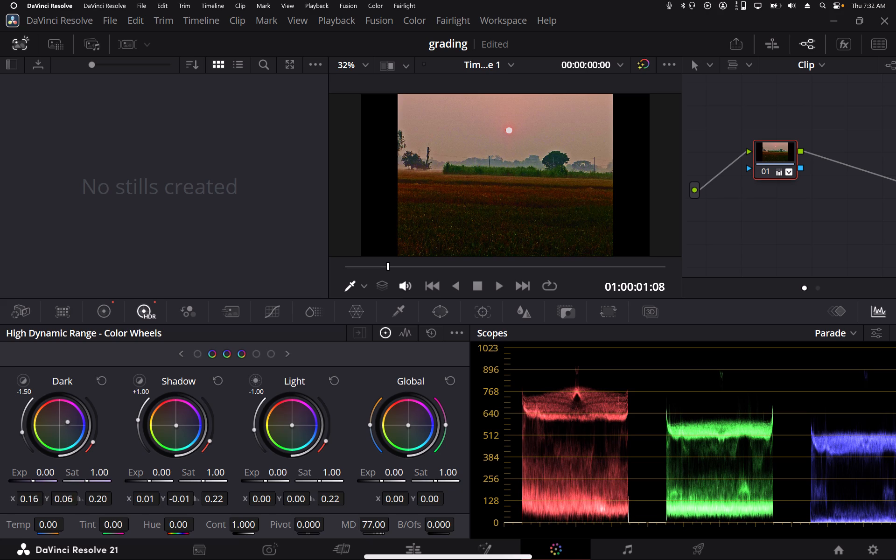
left_click_drag(579, 322, 404, 389)
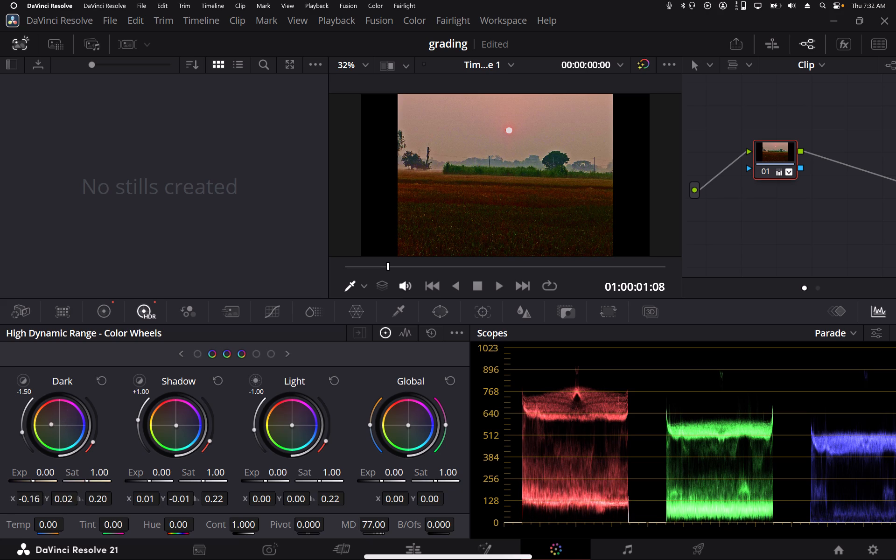
left_click_drag(404, 389, 441, 472)
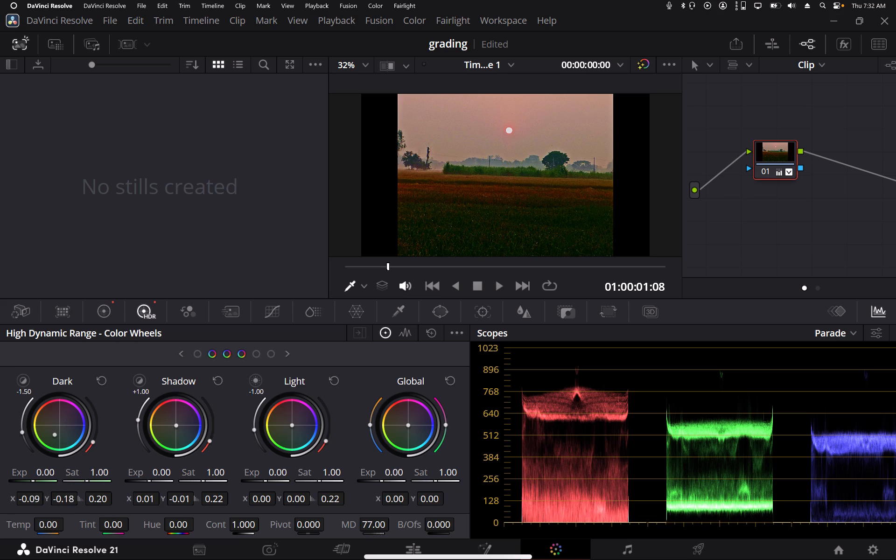
left_click_drag(441, 472, 445, 436)
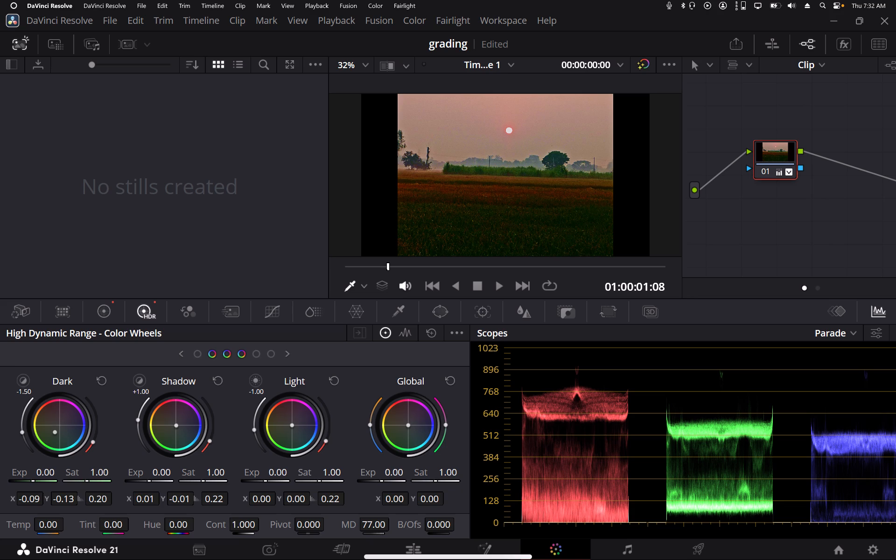
left_click_drag(445, 436, 447, 416)
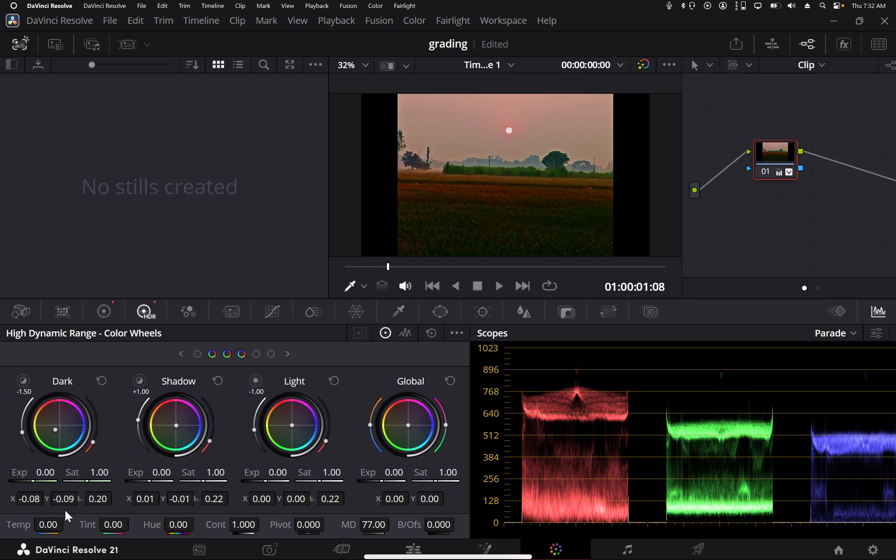
Try darker and much brighter exposures in the HDR Dark wheel, settling its exposure at 0.57.
left_click_drag(35, 481, 436, 277)
left_click_drag(436, 277, 872, 301)
left_click_drag(872, 301, 475, 280)
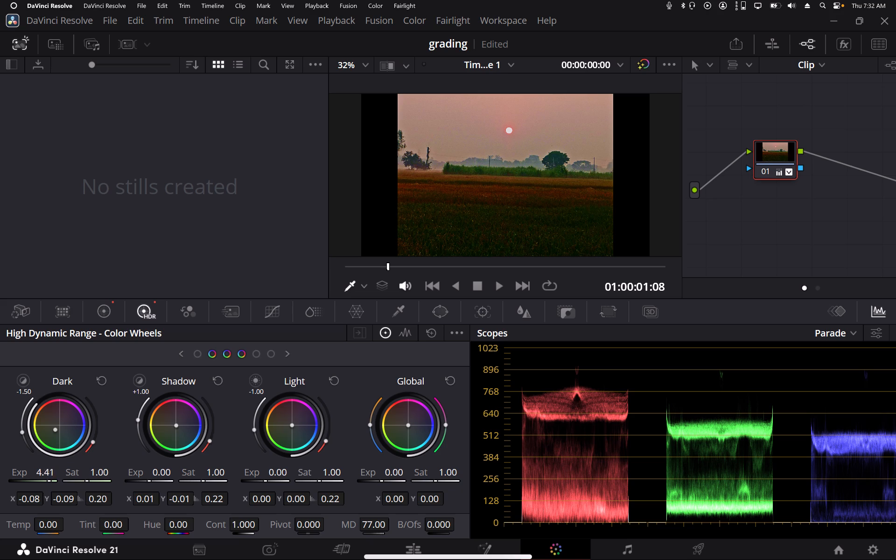
left_click_drag(475, 280, 547, 280)
left_click_drag(35, 481, 334, 274)
left_click_drag(334, 274, 189, 249)
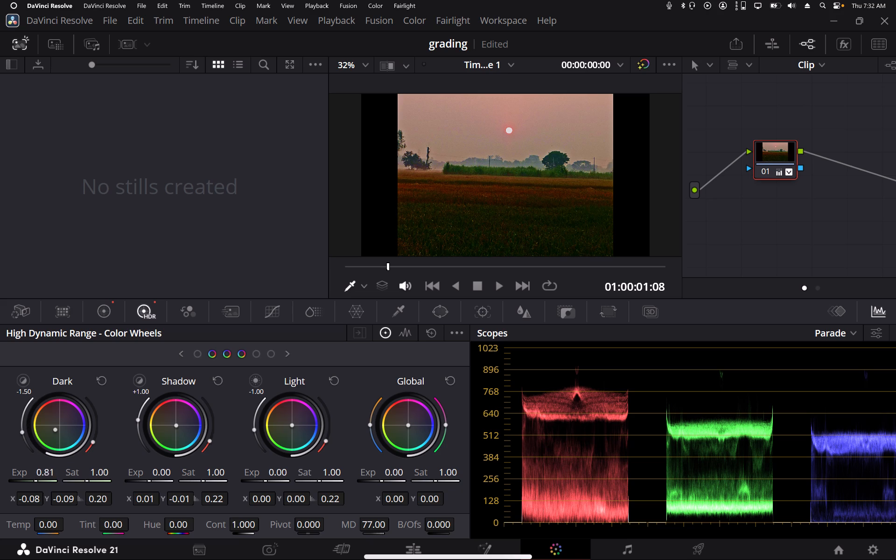
left_click_drag(189, 249, 109, 235)
left_click_drag(109, 235, 123, 232)
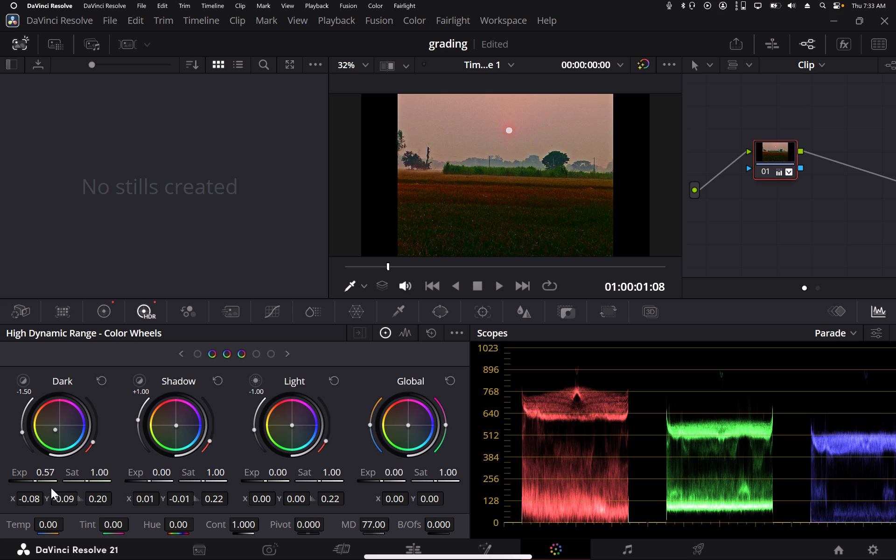
Lower the HDR Shadow wheel's exposure to -0.19 and set its saturation to 1.22 after trying lower and higher amounts.
left_click_drag(147, 481, 94, 490)
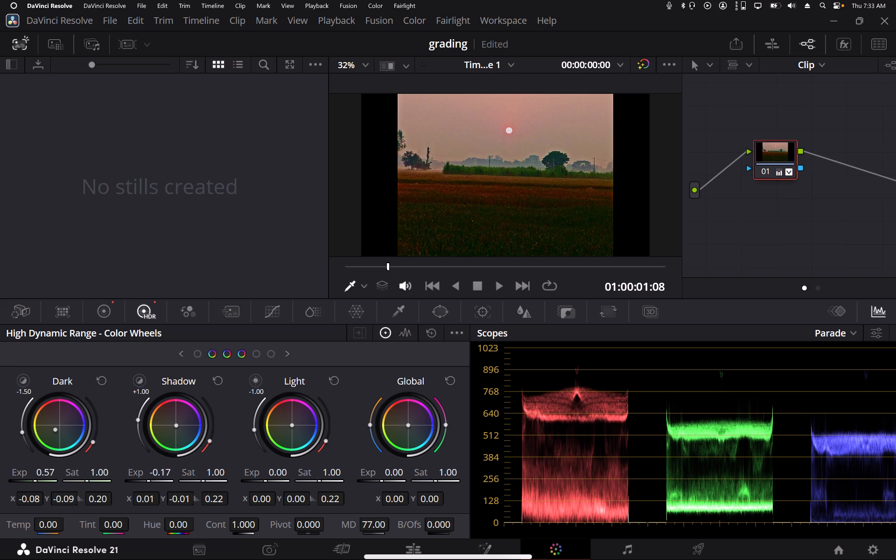
left_click_drag(94, 490, 91, 487)
left_click_drag(197, 482, 253, 481)
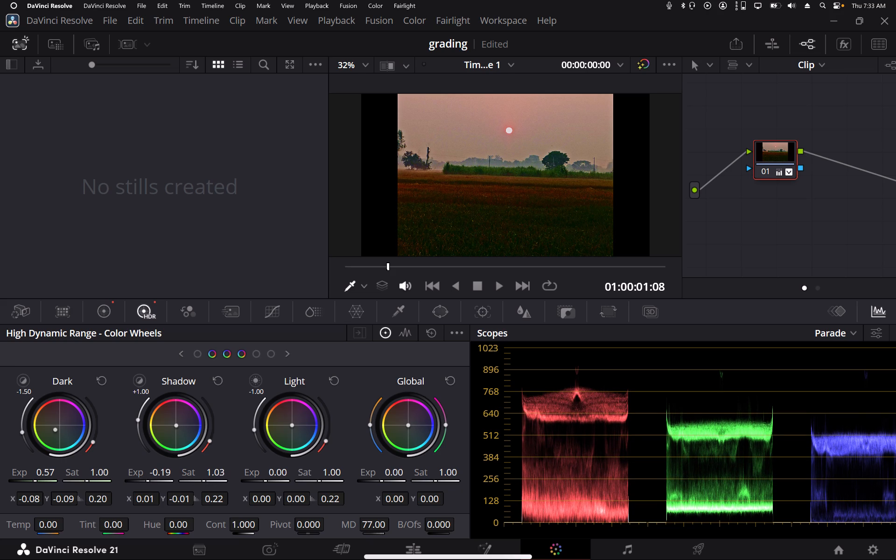
left_click_drag(253, 481, 342, 486)
left_click_drag(342, 486, 641, 278)
left_click_drag(641, 278, 547, 209)
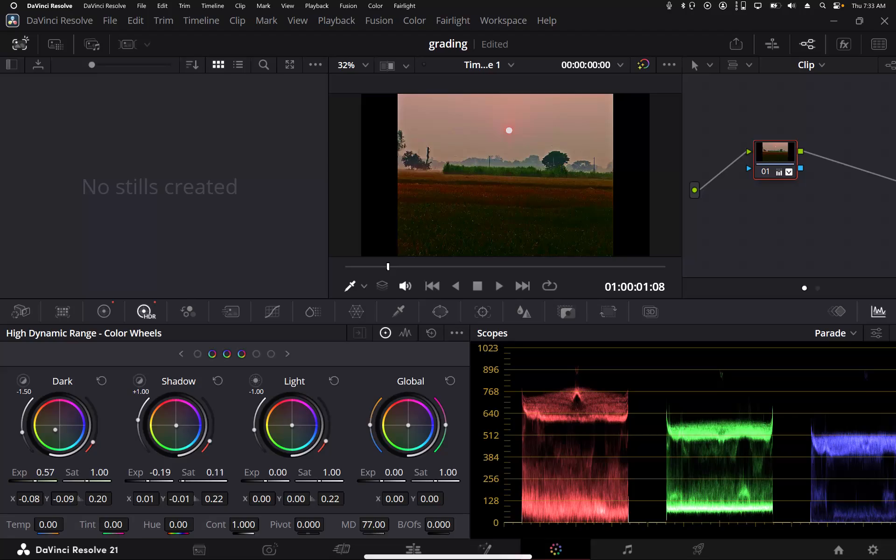
left_click_drag(547, 209, 55, 264)
left_click_drag(55, 264, 181, 243)
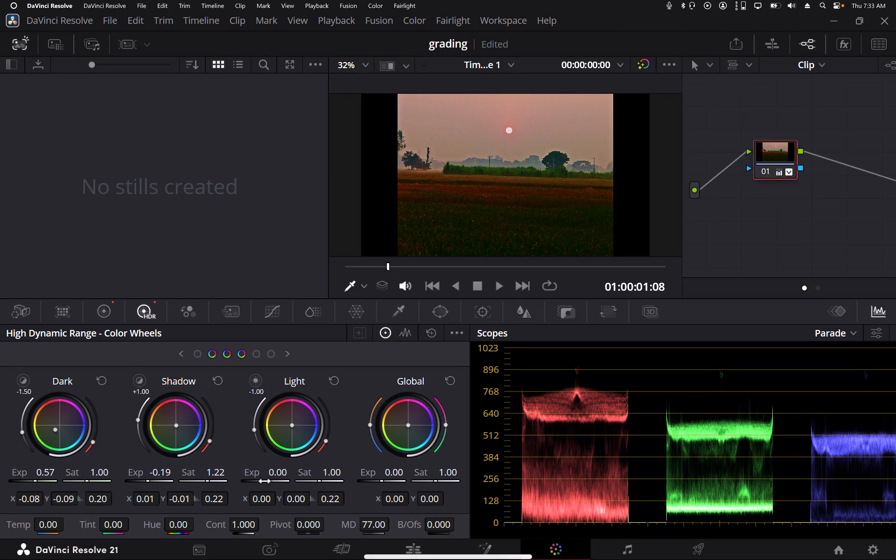
Brighten the sky with the HDR Light wheel, trying several exposures and settling at 0.82.
left_click_drag(265, 481, 555, 499)
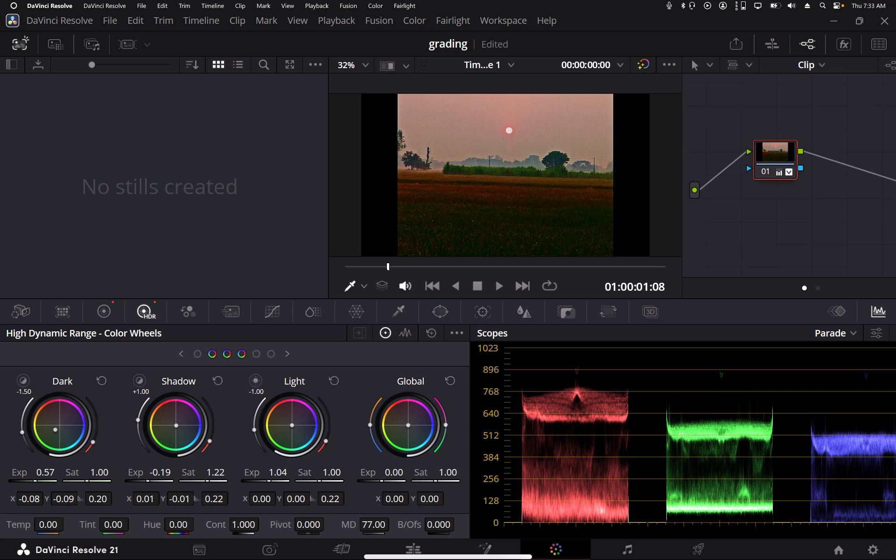
left_click_drag(555, 499, 247, 488)
left_click_drag(247, 488, 260, 487)
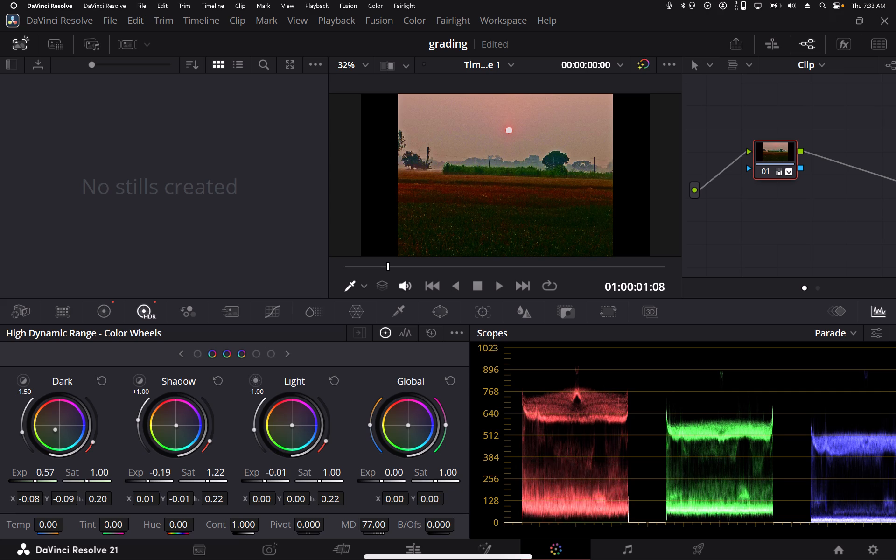
left_click_drag(260, 487, 350, 486)
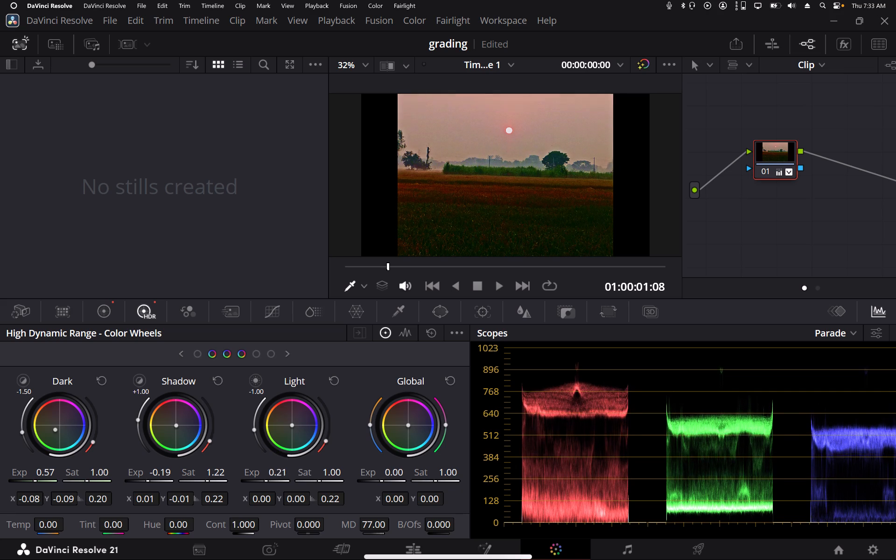
left_click_drag(350, 486, 563, 478)
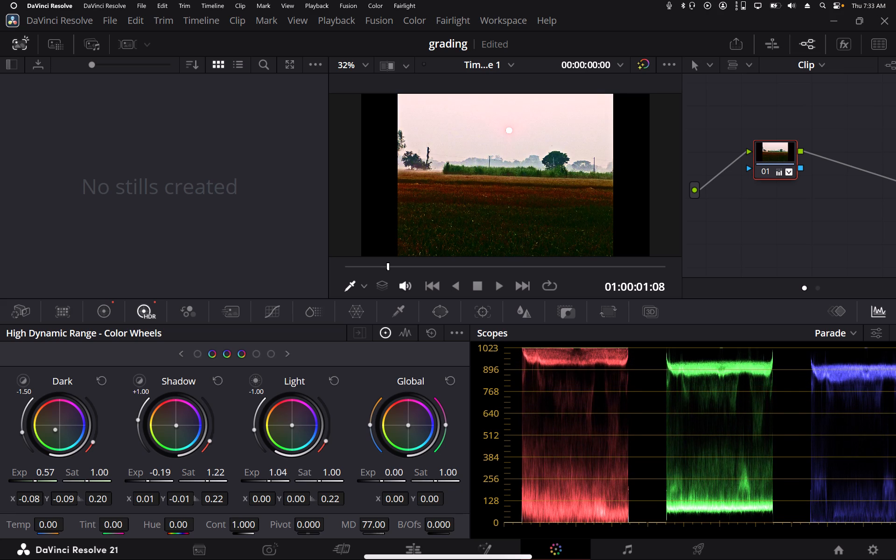
left_click_drag(563, 478, 504, 481)
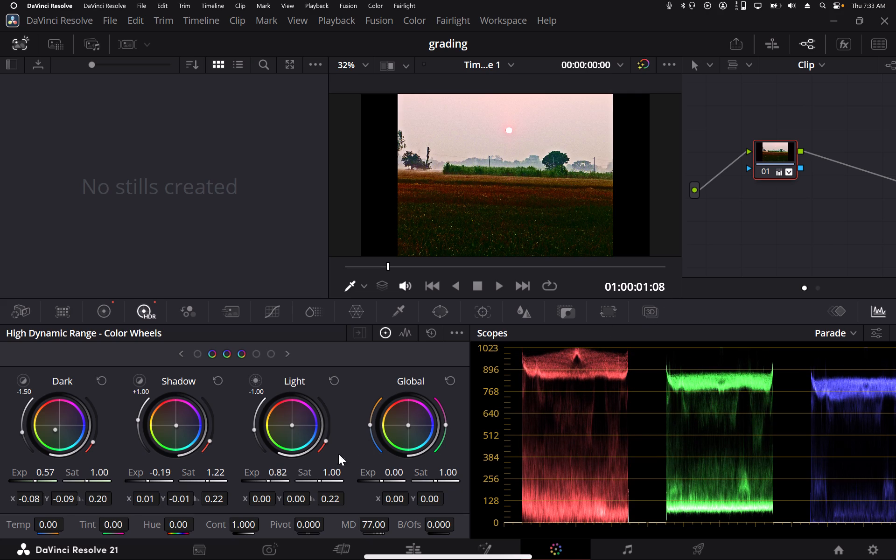
Raise the HDR Global exposure to 0.35 and try a lower Global saturation, bringing it back to 1.00.
left_click_drag(380, 483, 402, 481)
left_click_drag(402, 481, 386, 479)
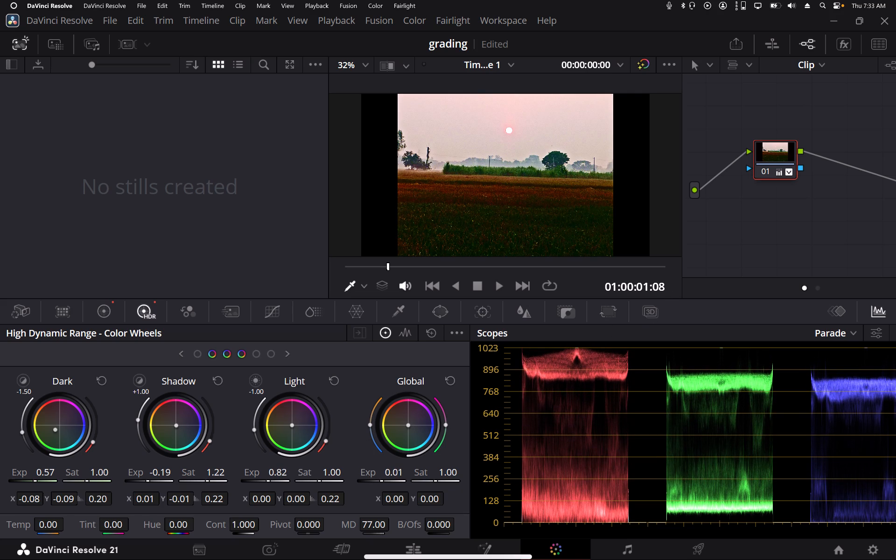
left_click_drag(386, 479, 473, 481)
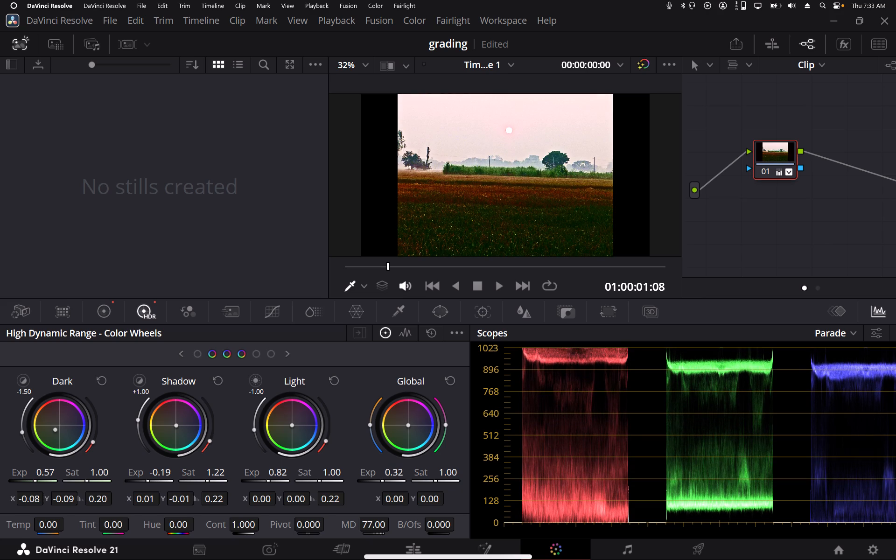
left_click_drag(473, 481, 482, 481)
left_click_drag(436, 483, 437, 482)
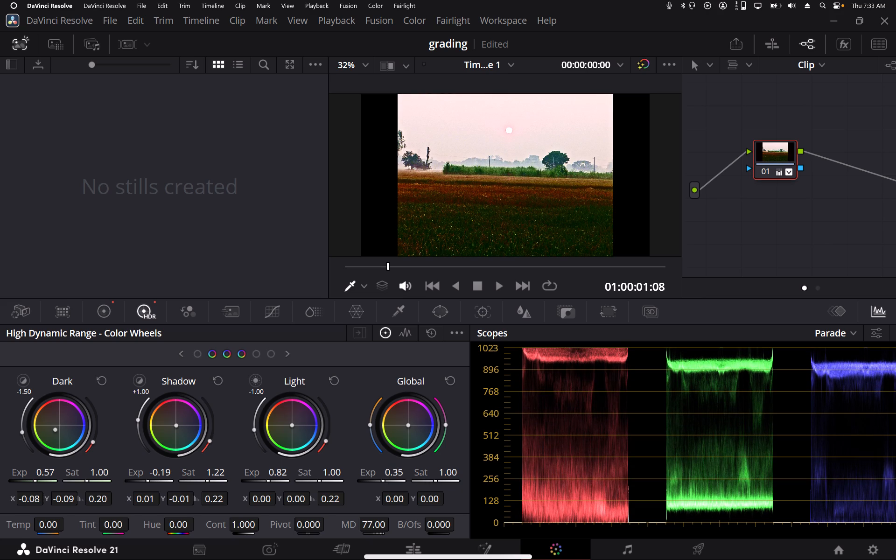
left_click_drag(437, 482, 354, 475)
left_click_drag(354, 475, 442, 461)
In the RGB Mixer, try reducing the green channel of the Green Output and settle it at 0.82.
left_click(183, 312)
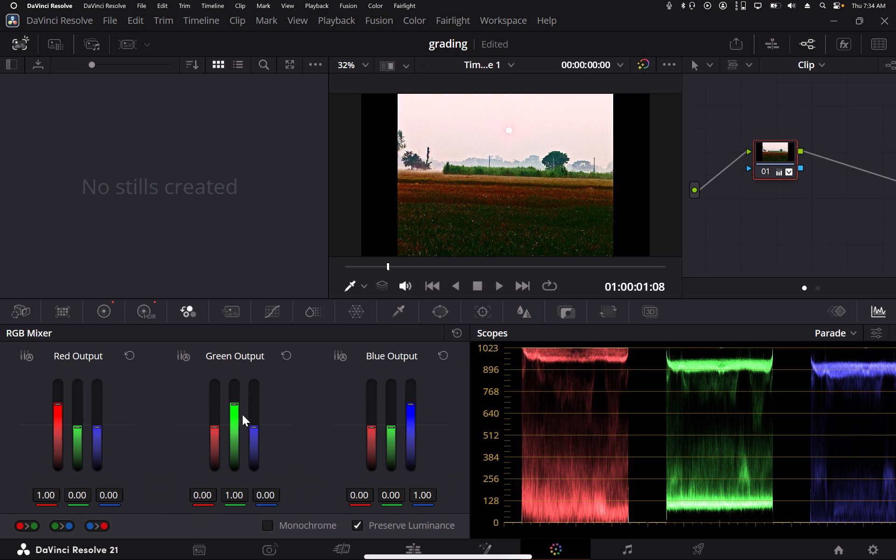
left_click_drag(237, 405, 237, 416)
left_click_drag(237, 416, 240, 421)
left_click_drag(240, 421, 239, 433)
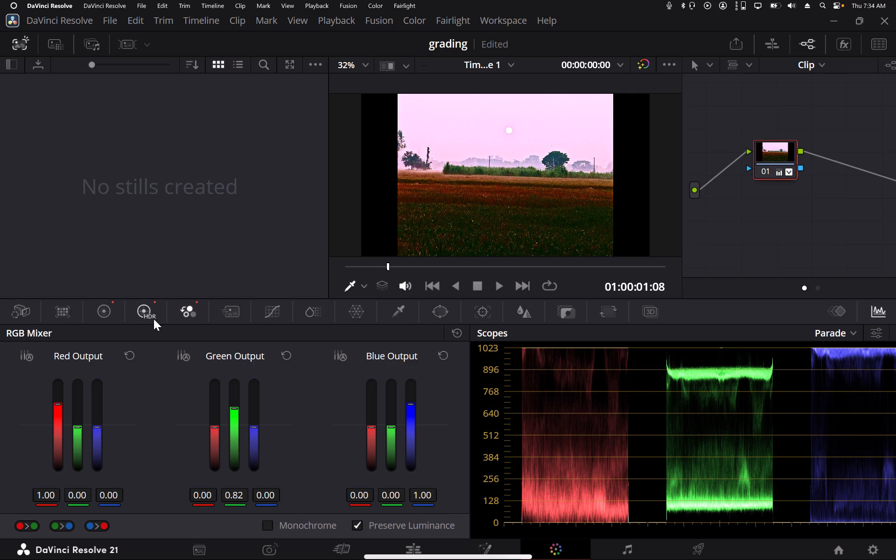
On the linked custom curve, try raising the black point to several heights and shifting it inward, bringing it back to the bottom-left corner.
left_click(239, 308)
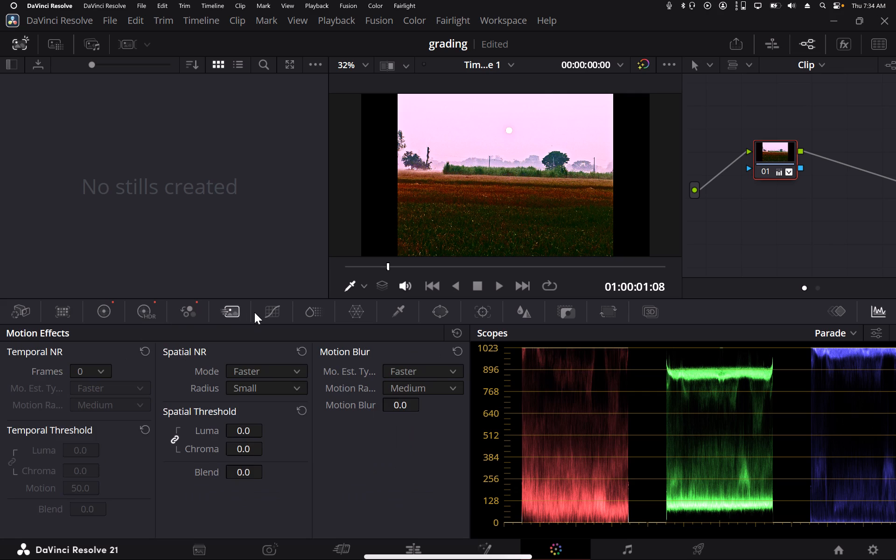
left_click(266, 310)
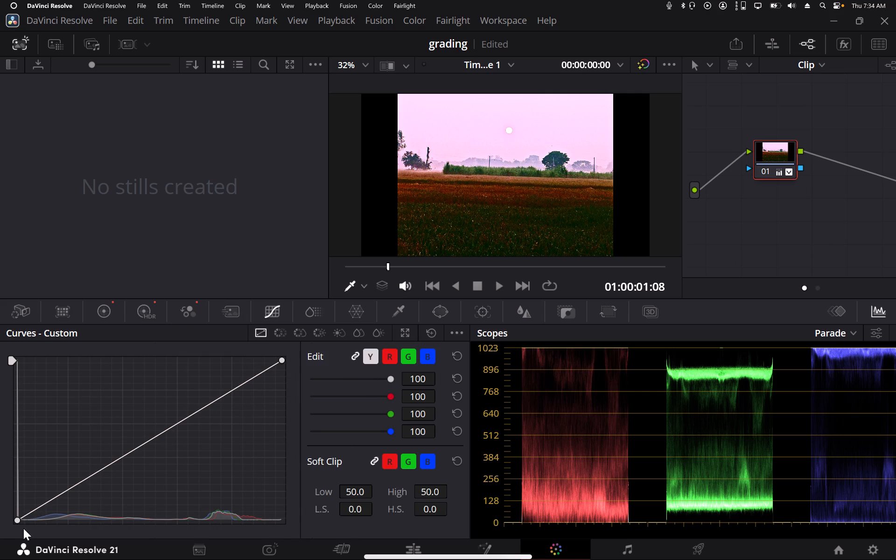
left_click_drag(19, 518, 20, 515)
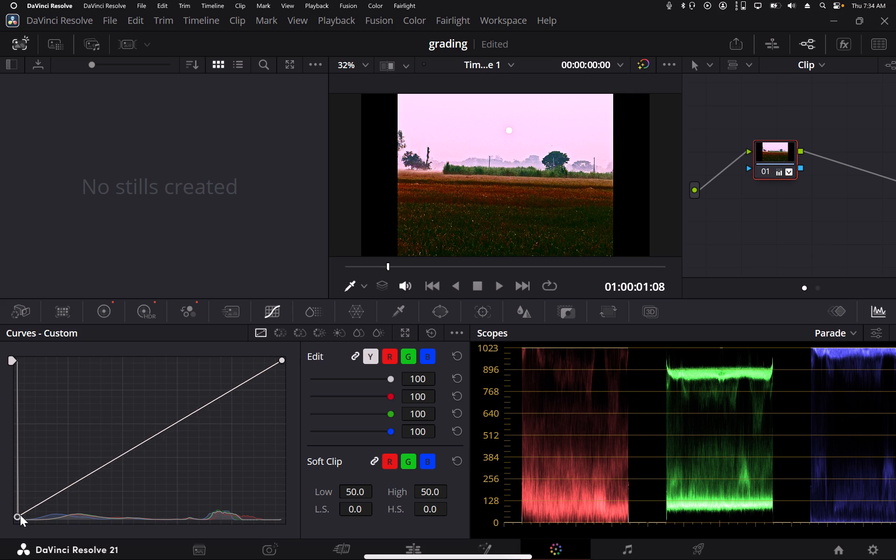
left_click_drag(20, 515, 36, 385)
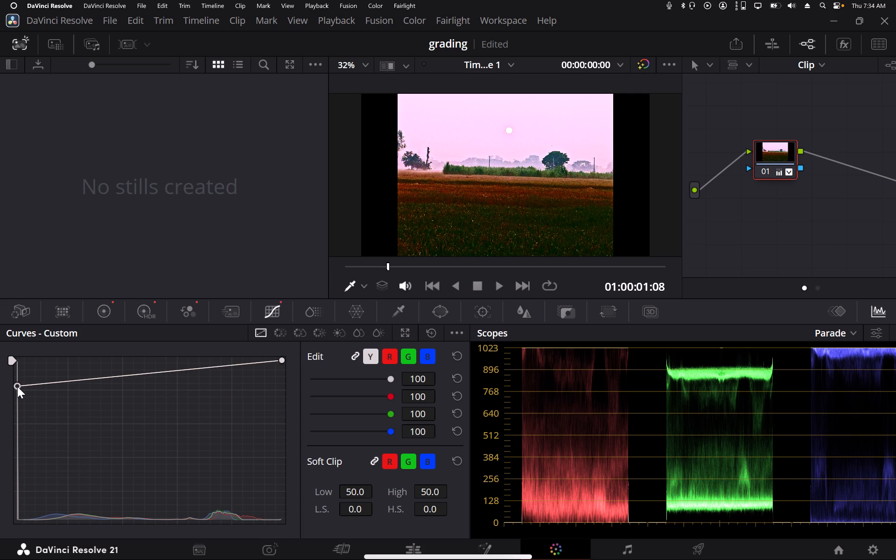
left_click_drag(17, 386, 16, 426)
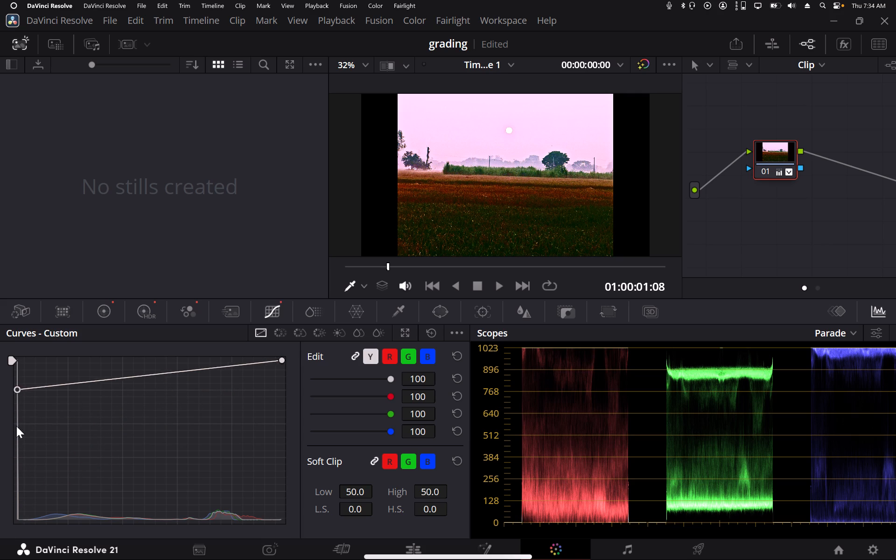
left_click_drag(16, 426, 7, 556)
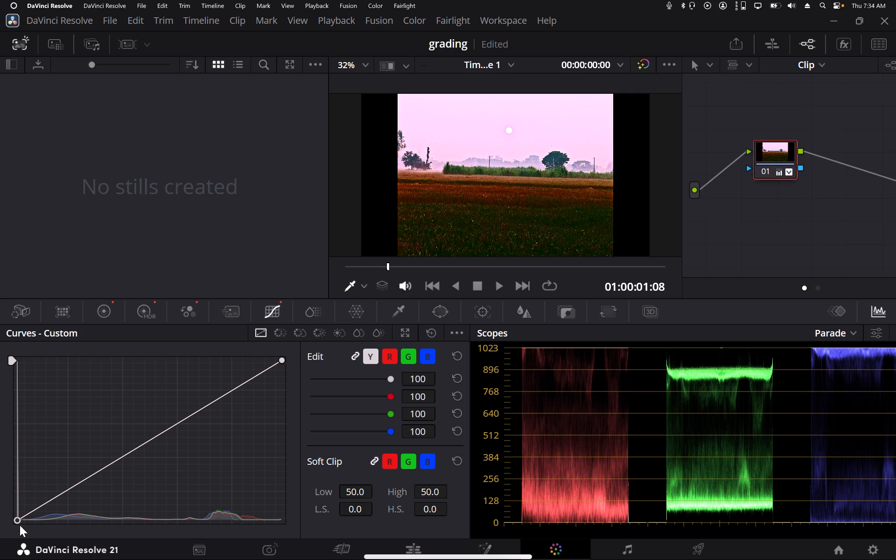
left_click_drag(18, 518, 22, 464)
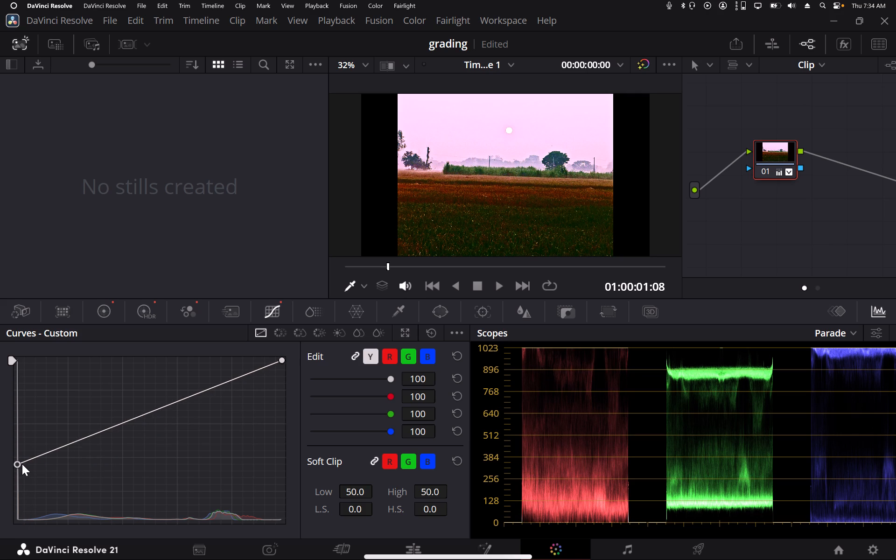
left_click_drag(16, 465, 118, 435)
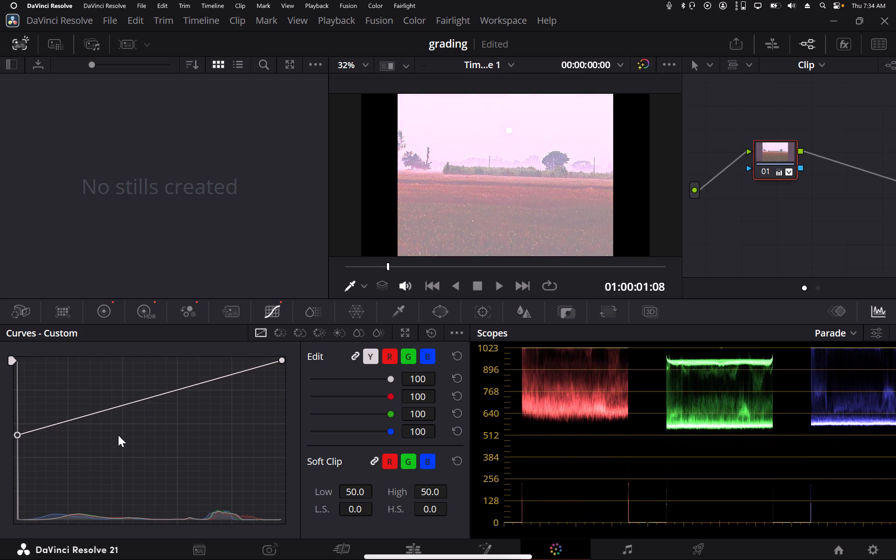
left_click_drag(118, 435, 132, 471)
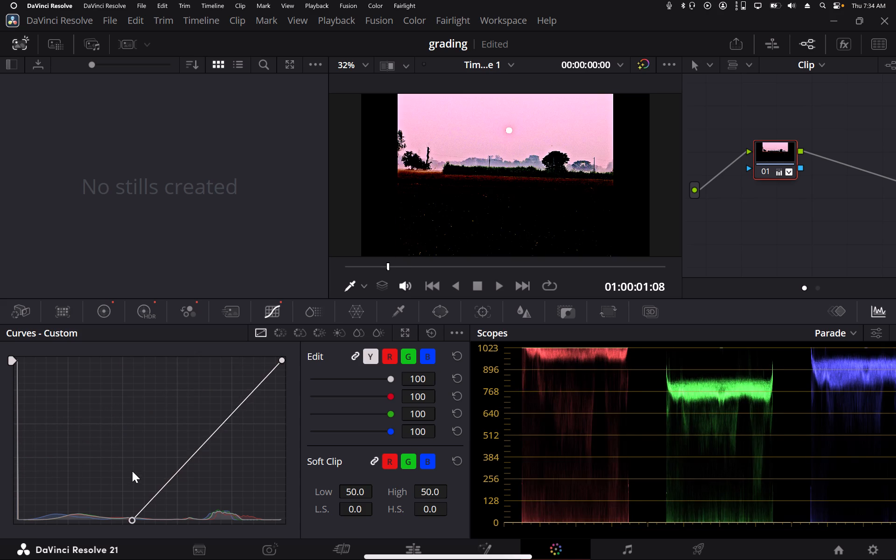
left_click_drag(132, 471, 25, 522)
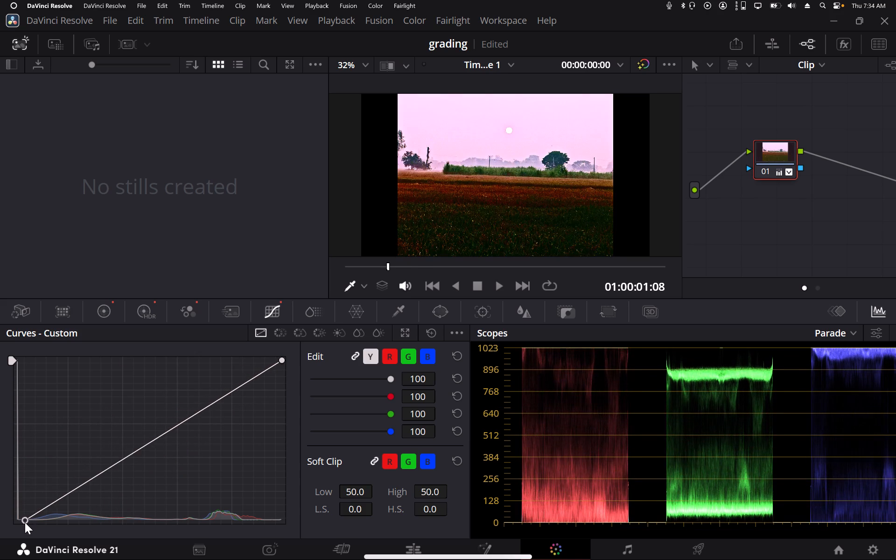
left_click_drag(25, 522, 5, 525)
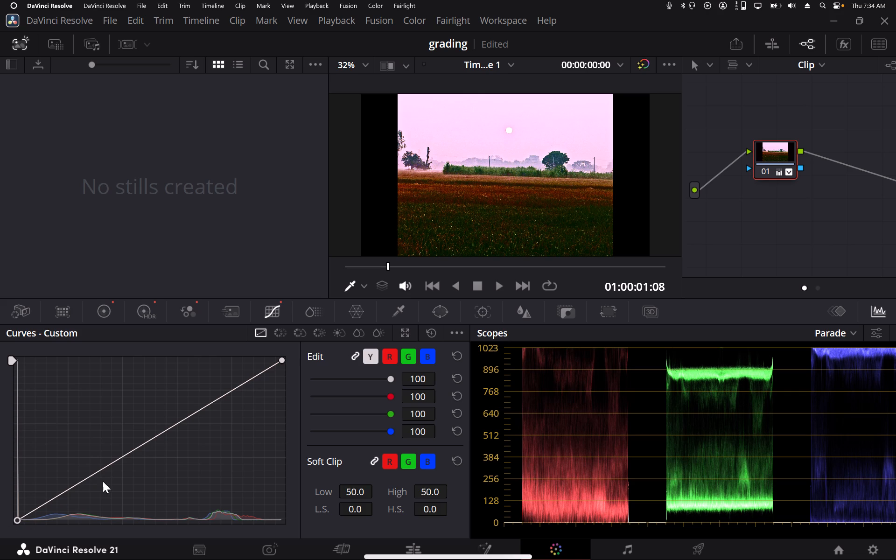
Add a control point to the linked custom curve and settle it in the deep shadows, slightly above the diagonal, to lift the dark field.
left_click_drag(107, 466, 104, 442)
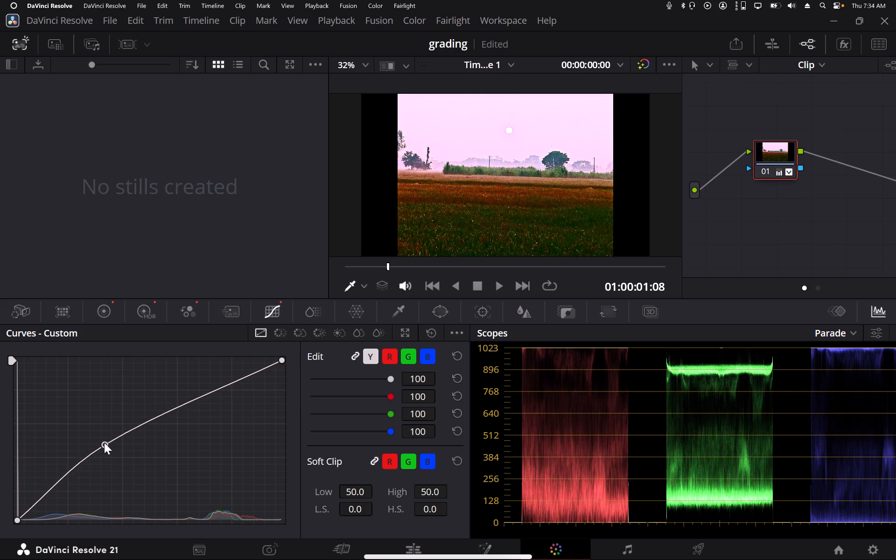
left_click_drag(104, 442, 56, 491)
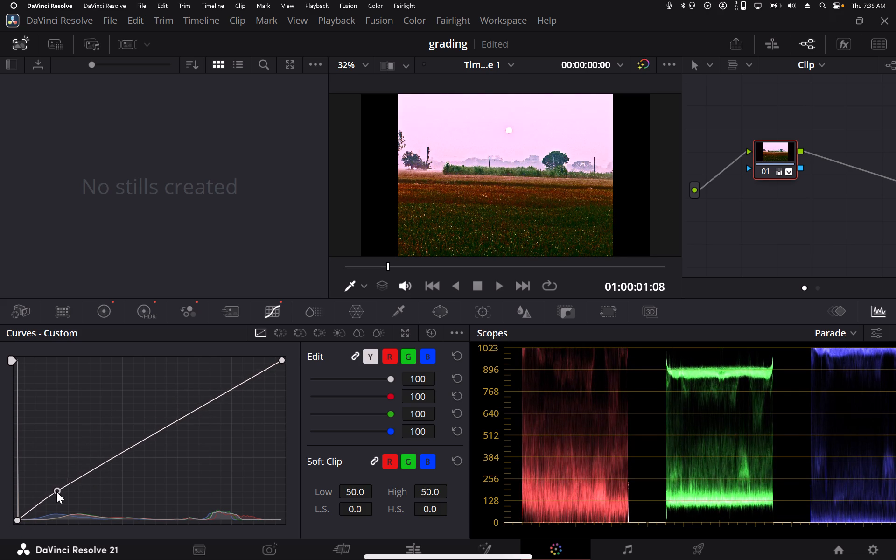
left_click_drag(56, 491, 49, 487)
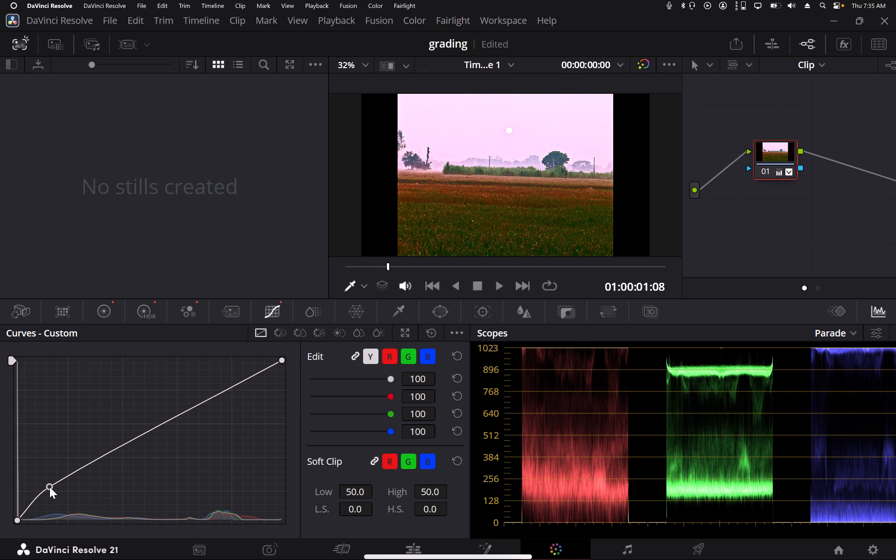
left_click_drag(49, 487, 49, 488)
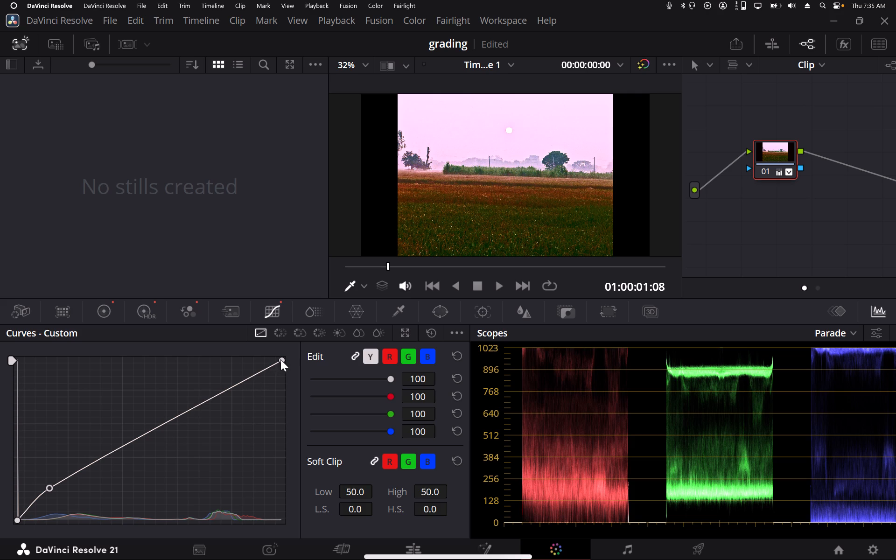
Lower the white point of the linked custom curve to about 70 percent of full height to darken the sky.
left_click_drag(280, 359, 277, 398)
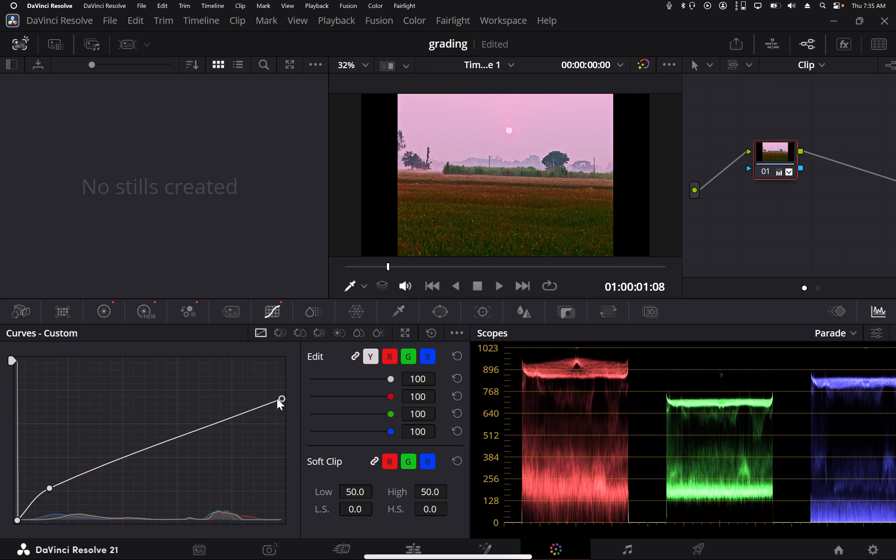
left_click_drag(277, 398, 274, 406)
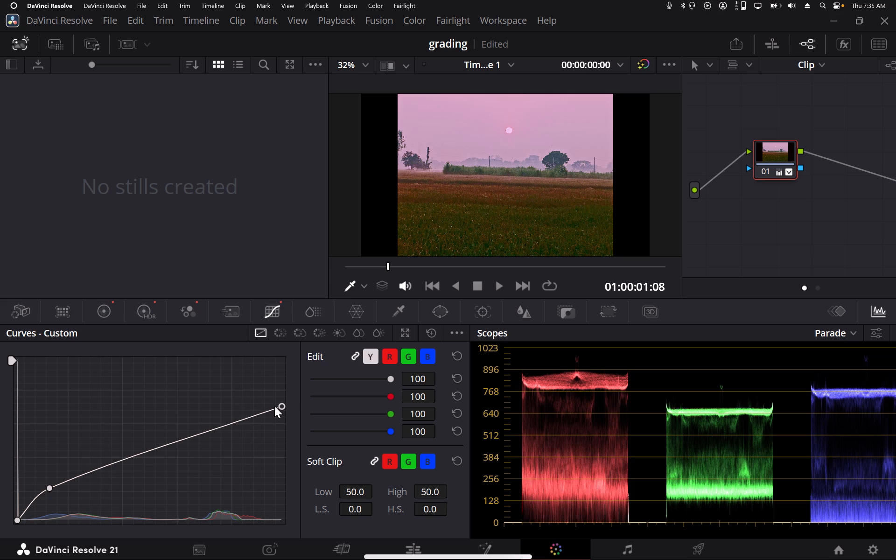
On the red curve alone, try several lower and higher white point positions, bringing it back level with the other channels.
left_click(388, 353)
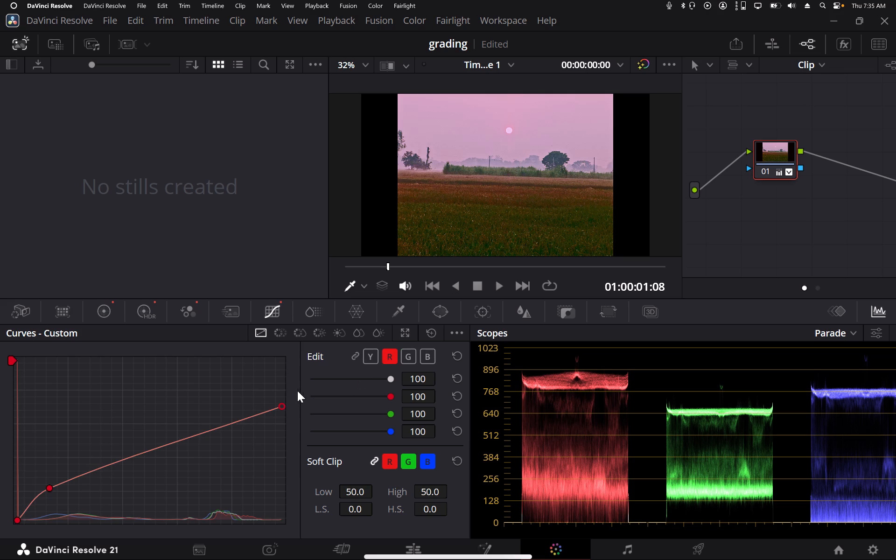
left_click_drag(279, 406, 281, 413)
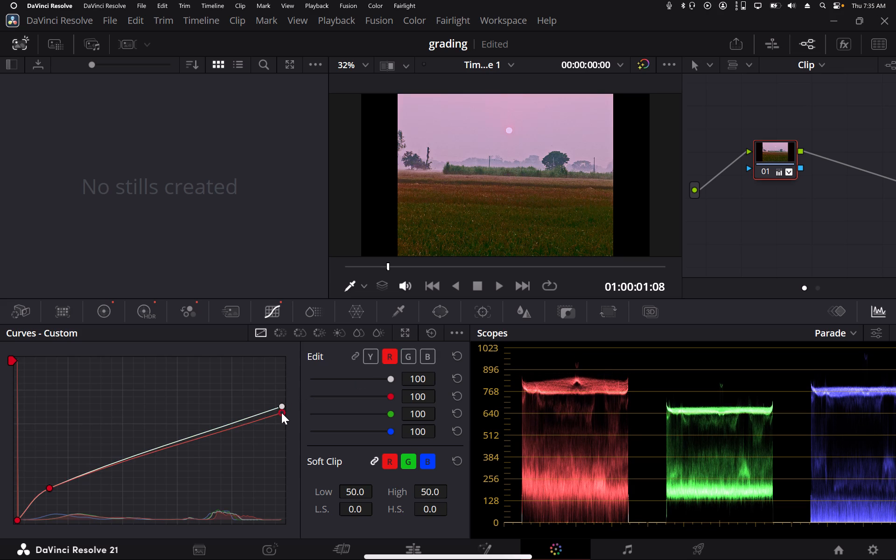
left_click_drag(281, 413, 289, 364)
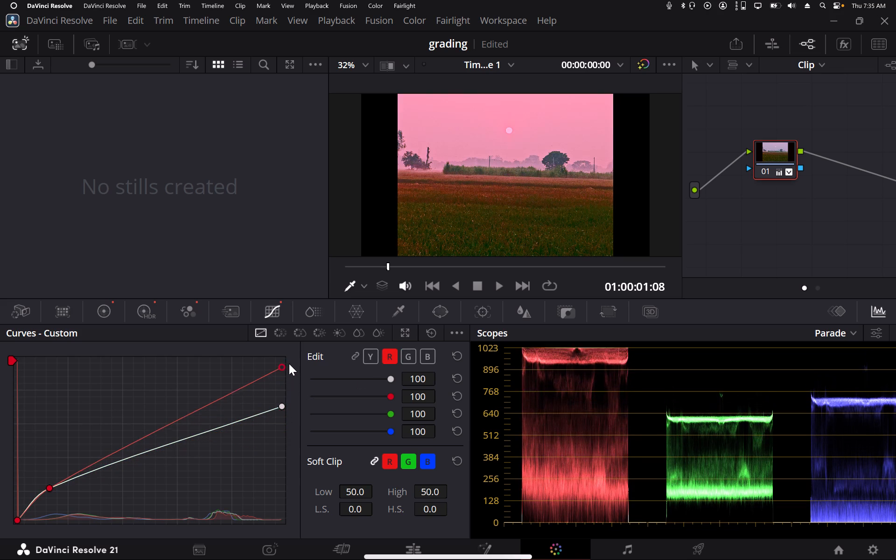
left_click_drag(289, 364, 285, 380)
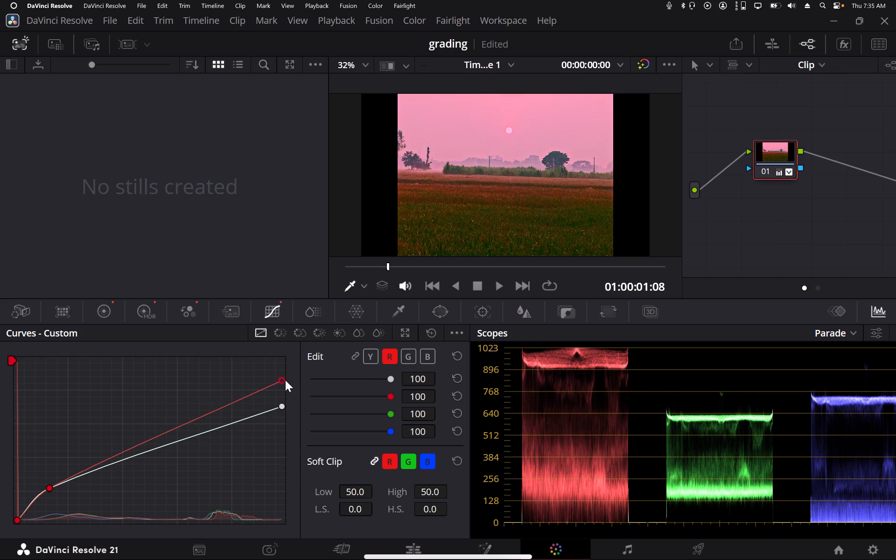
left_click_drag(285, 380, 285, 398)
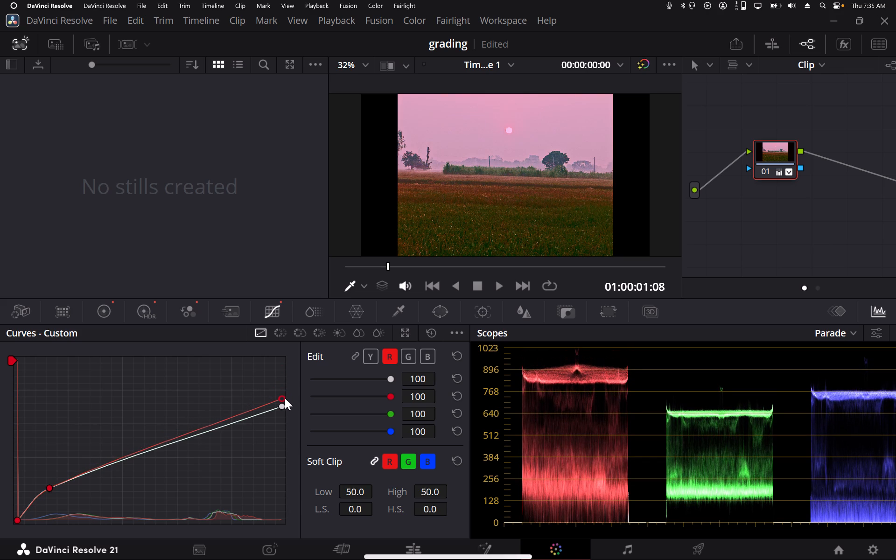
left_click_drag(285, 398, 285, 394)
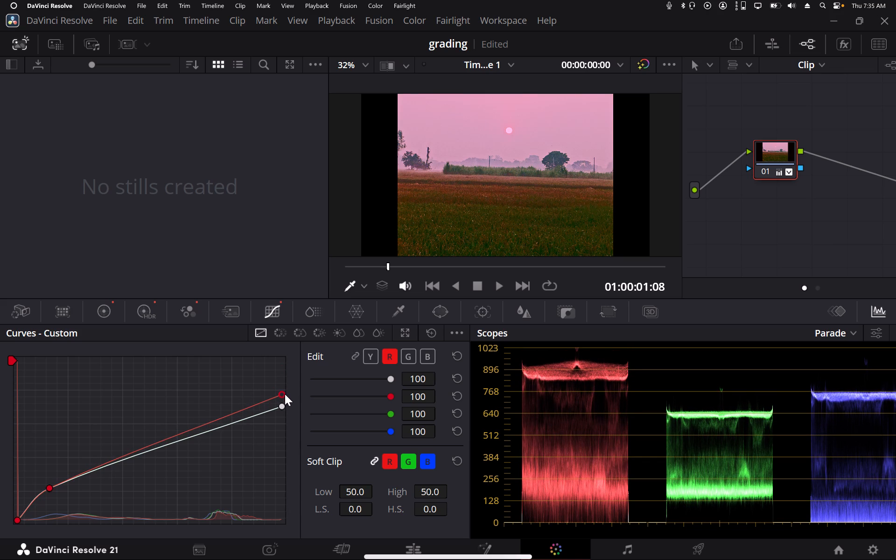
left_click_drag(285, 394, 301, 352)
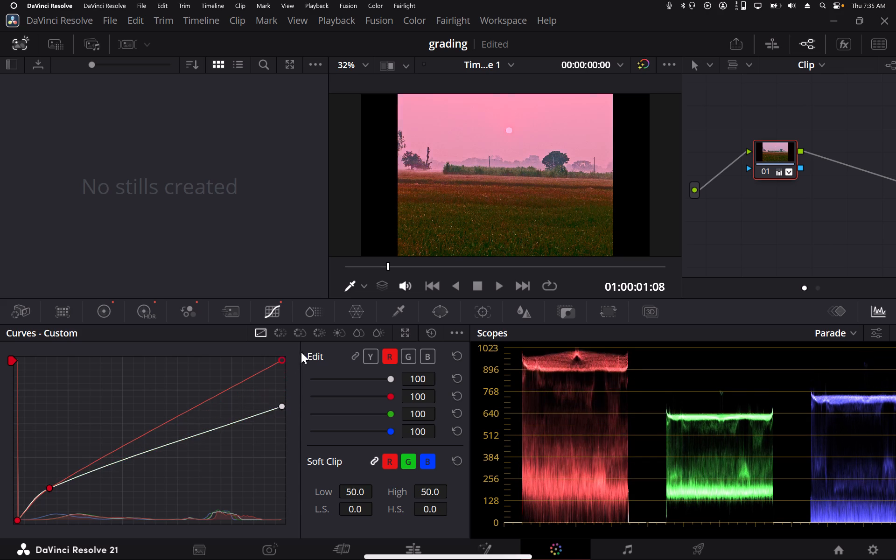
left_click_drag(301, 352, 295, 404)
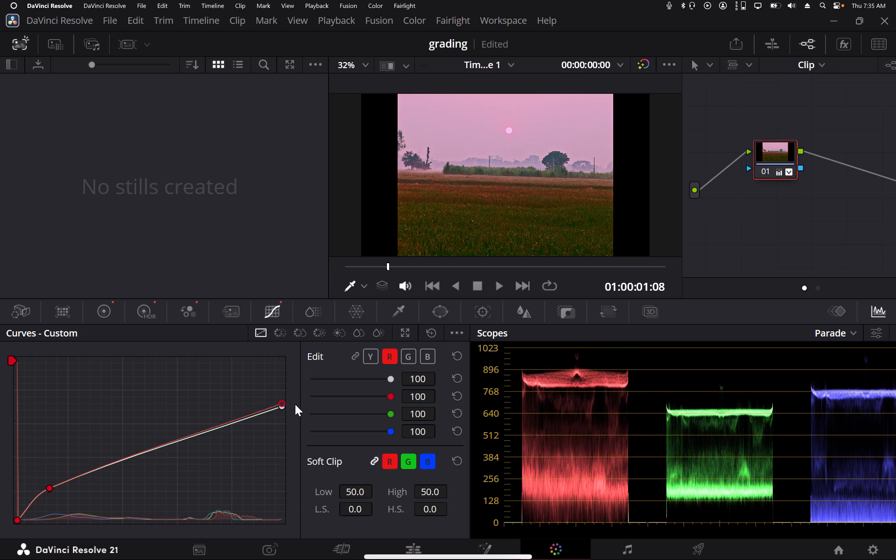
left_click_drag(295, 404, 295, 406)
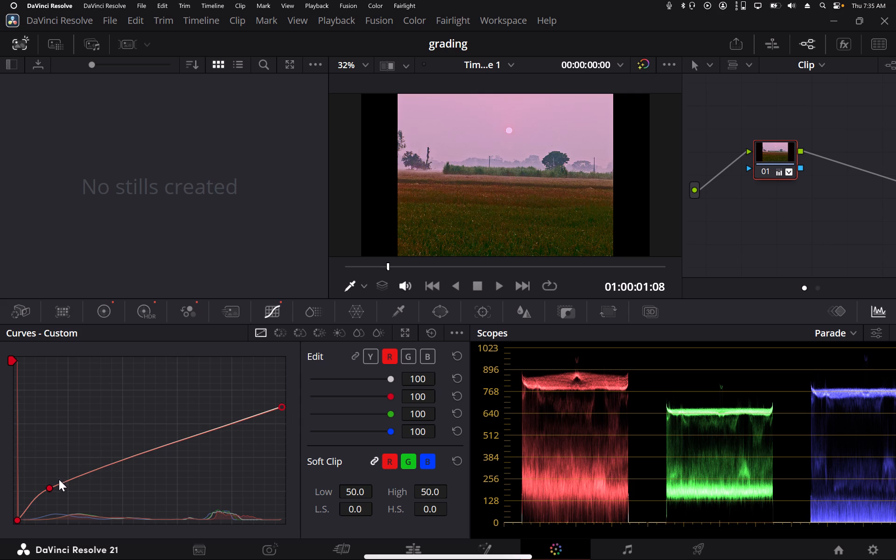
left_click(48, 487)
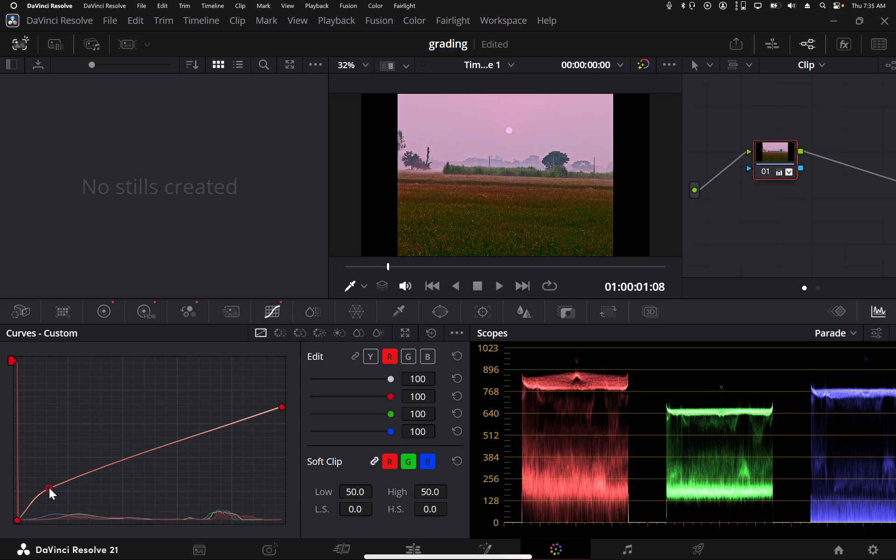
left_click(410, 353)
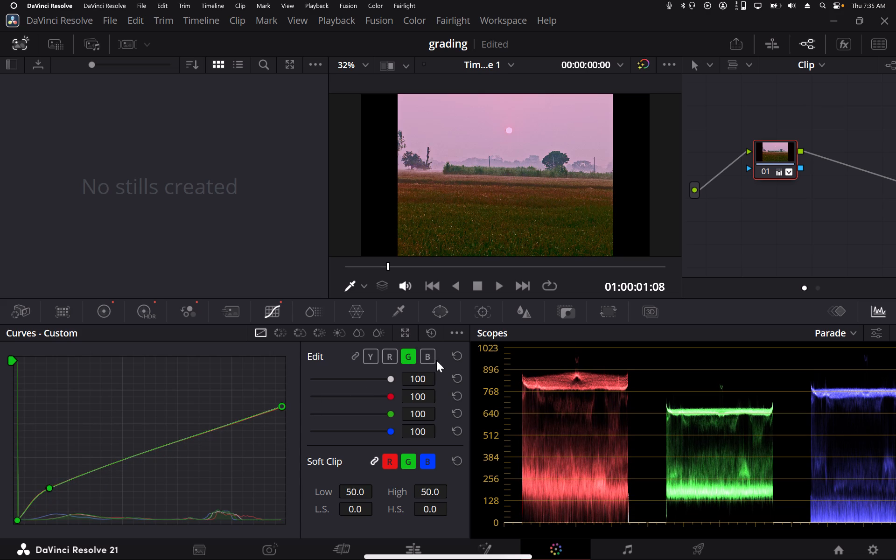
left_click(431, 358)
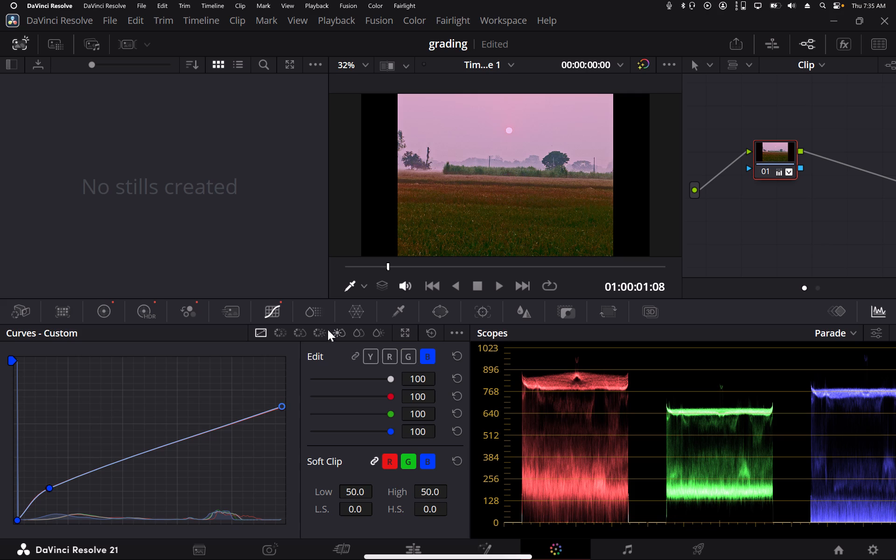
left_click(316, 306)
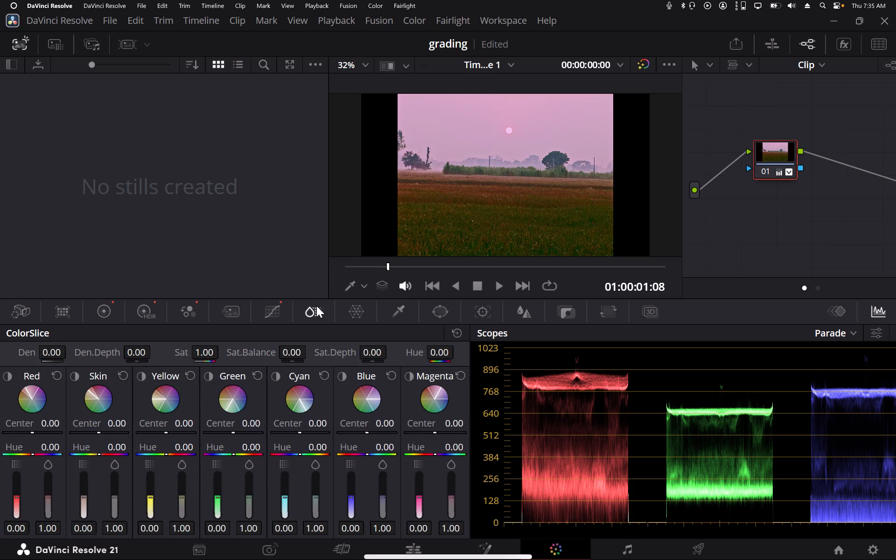
In the Color Warper's Chroma Warp, add a stroke at the near-neutral sky color, try magenta directions, and settle it slightly toward red.
left_click(357, 311)
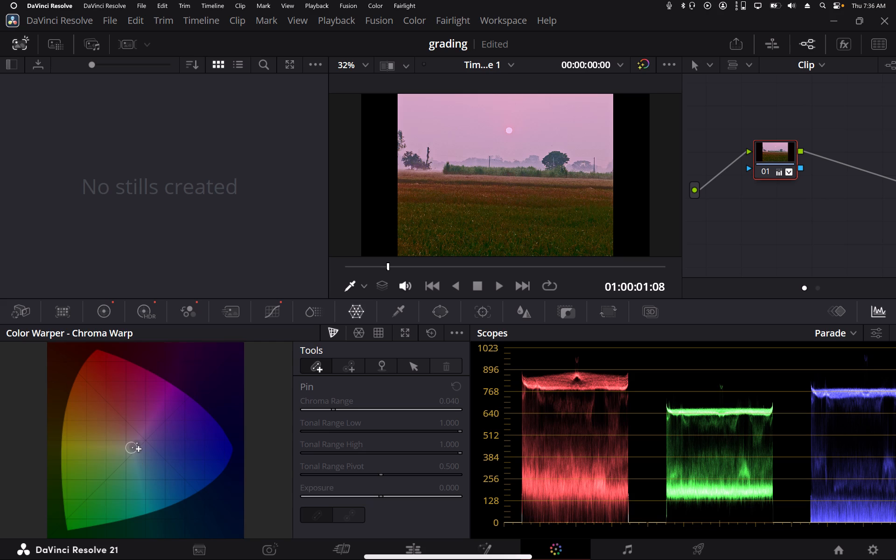
left_click_drag(137, 451, 152, 441)
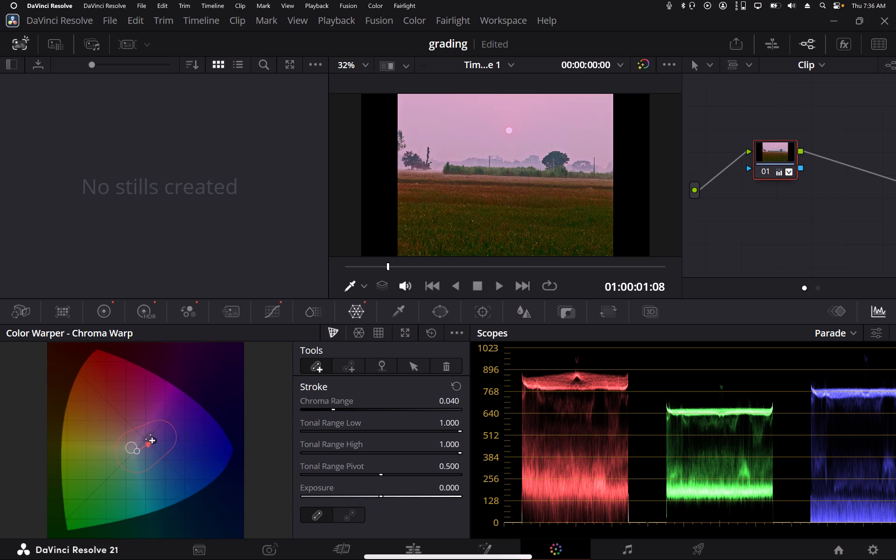
left_click_drag(152, 441, 137, 439)
left_click_drag(137, 439, 147, 439)
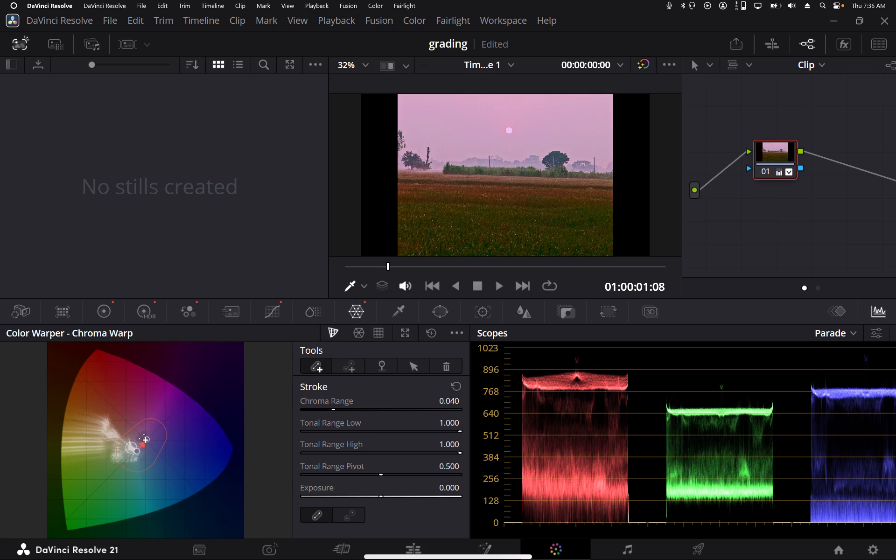
left_click_drag(148, 441, 139, 452)
left_click_drag(139, 452, 129, 434)
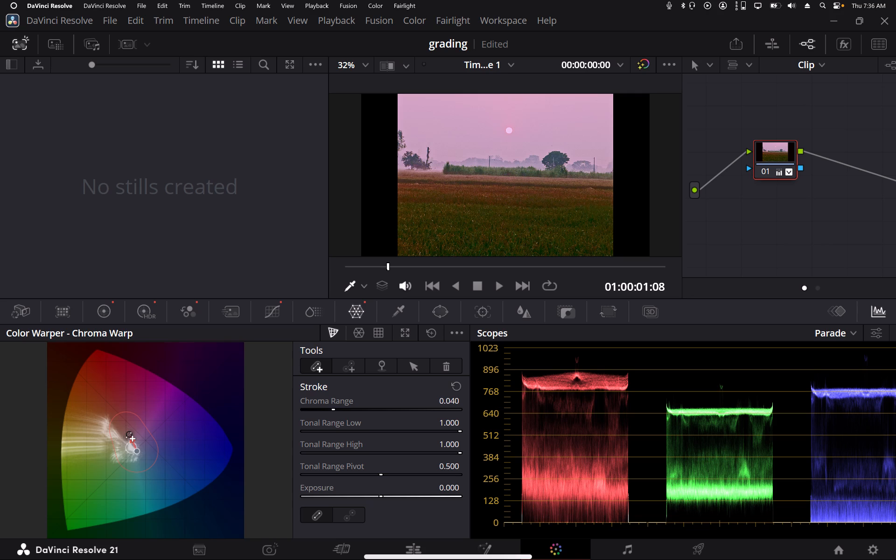
left_click(260, 425)
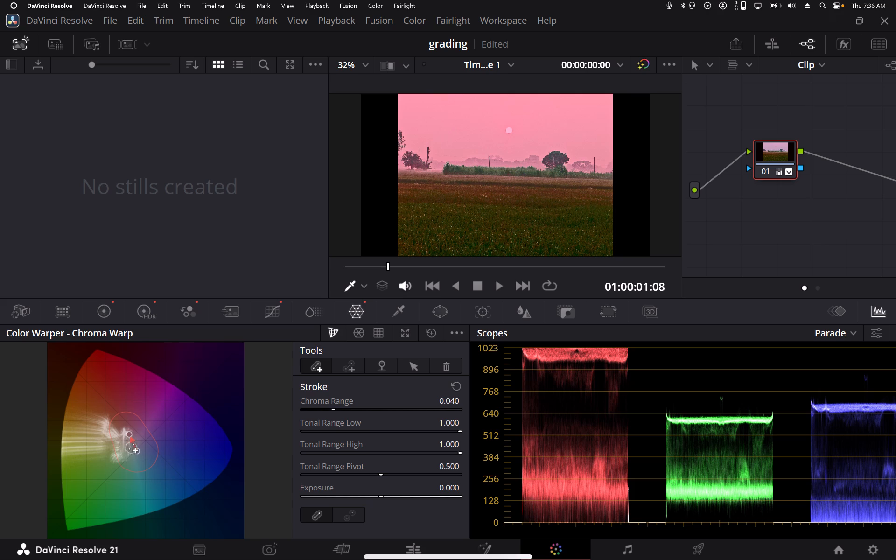
Add a second Chroma Warp stroke just above the first one's start, try magenta and blue directions, and settle it slightly toward cyan-green.
left_click_drag(134, 443, 149, 443)
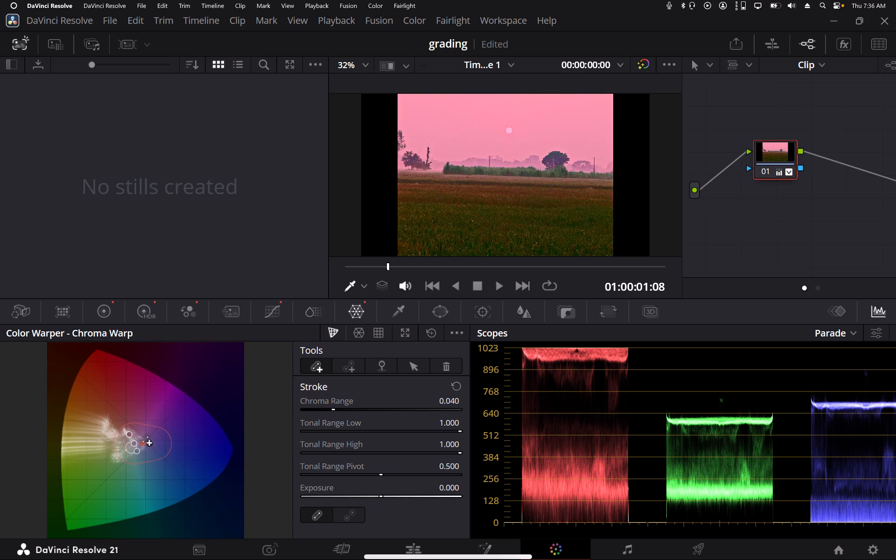
left_click_drag(149, 443, 164, 429)
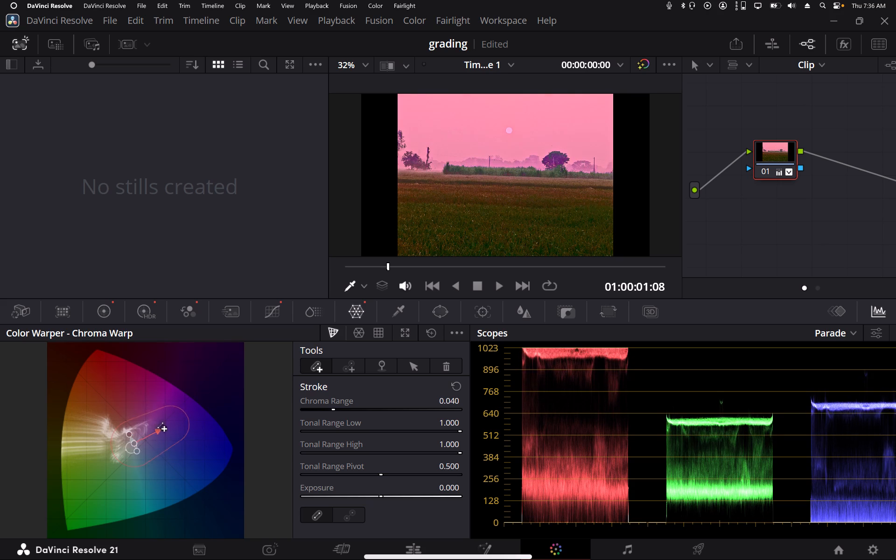
left_click_drag(164, 429, 146, 460)
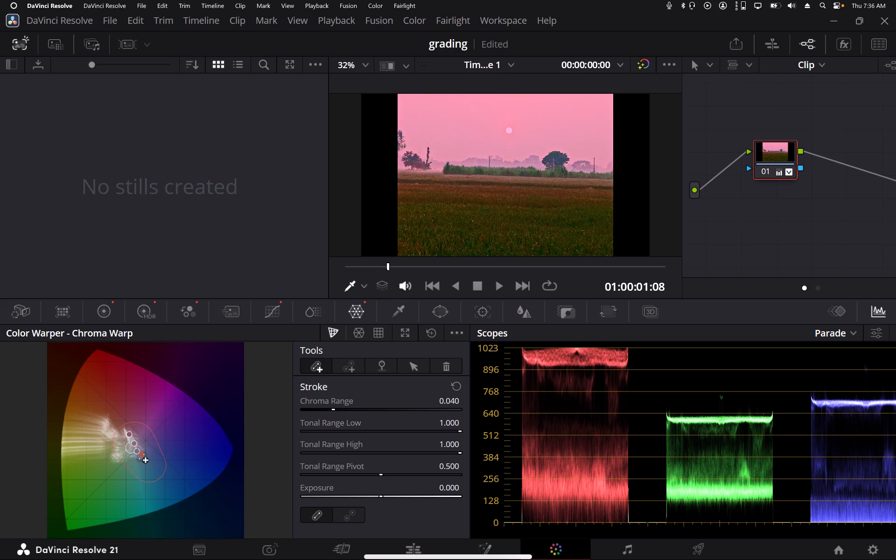
left_click_drag(146, 460, 141, 460)
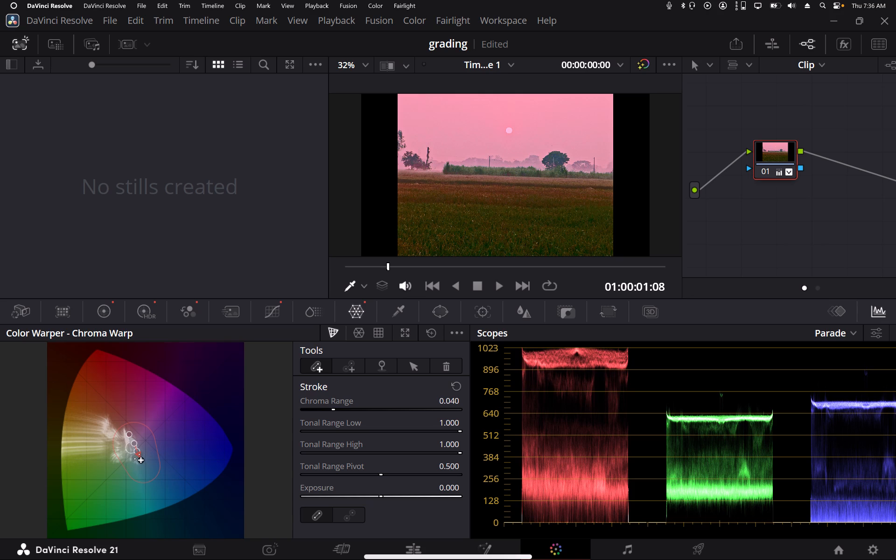
left_click_drag(141, 460, 135, 461)
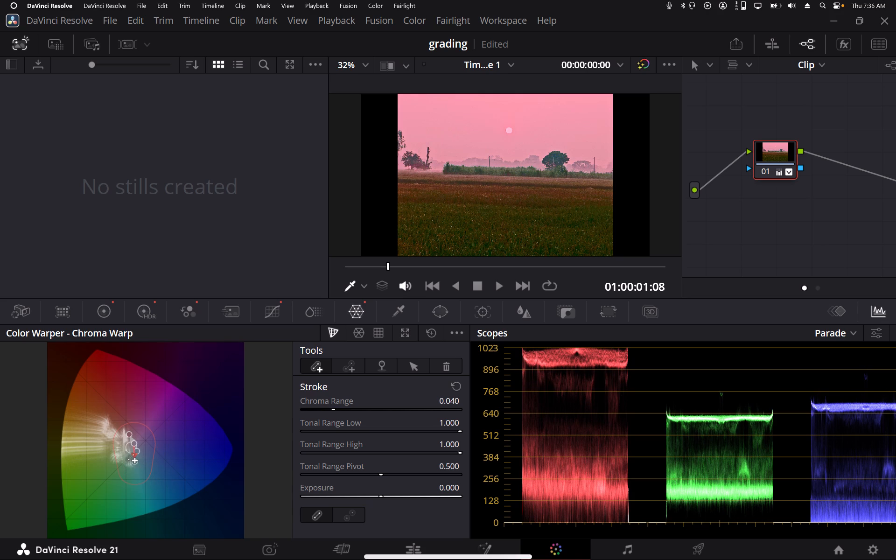
left_click(273, 436)
left_click(285, 385)
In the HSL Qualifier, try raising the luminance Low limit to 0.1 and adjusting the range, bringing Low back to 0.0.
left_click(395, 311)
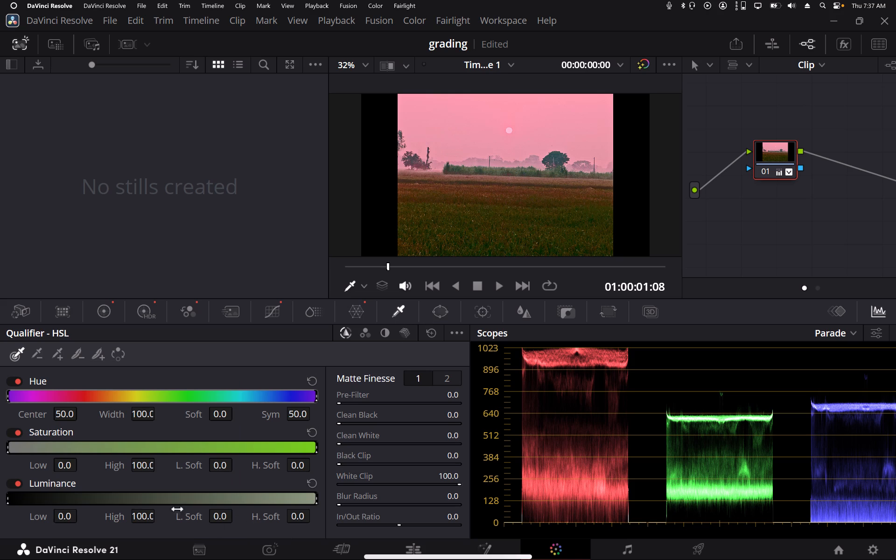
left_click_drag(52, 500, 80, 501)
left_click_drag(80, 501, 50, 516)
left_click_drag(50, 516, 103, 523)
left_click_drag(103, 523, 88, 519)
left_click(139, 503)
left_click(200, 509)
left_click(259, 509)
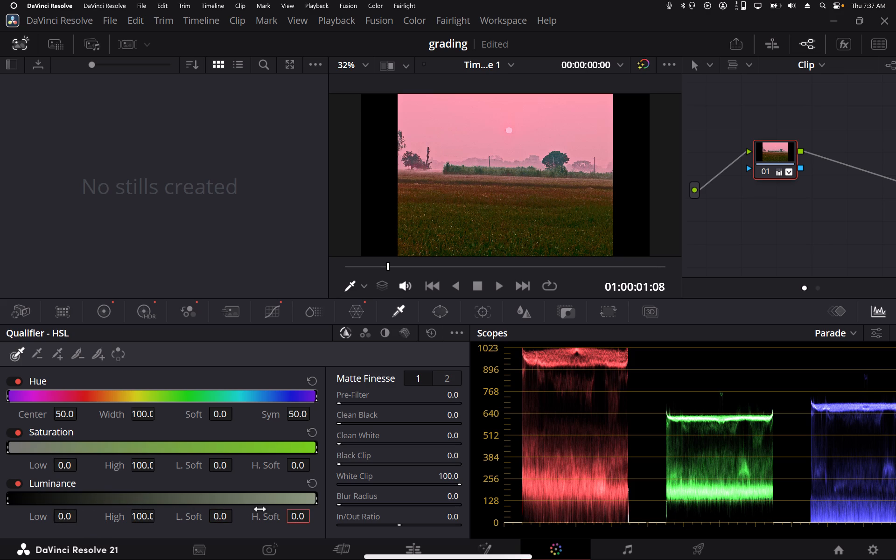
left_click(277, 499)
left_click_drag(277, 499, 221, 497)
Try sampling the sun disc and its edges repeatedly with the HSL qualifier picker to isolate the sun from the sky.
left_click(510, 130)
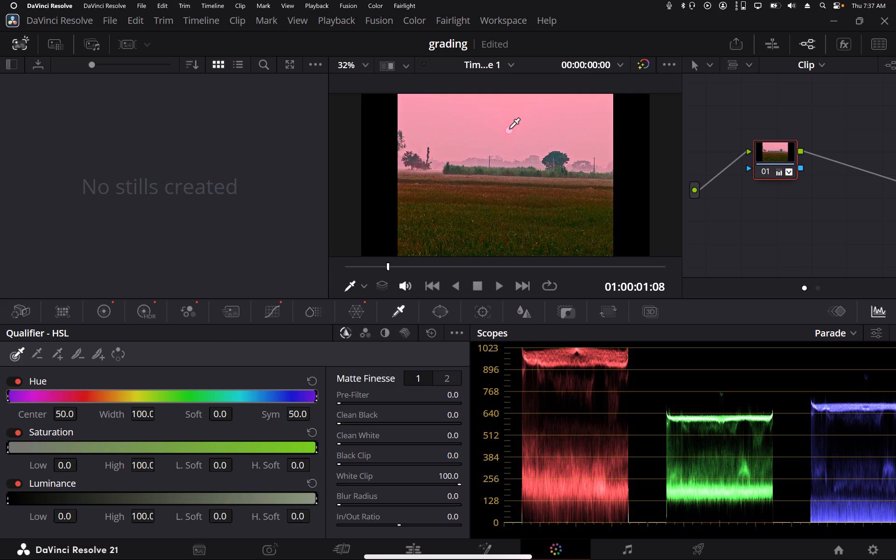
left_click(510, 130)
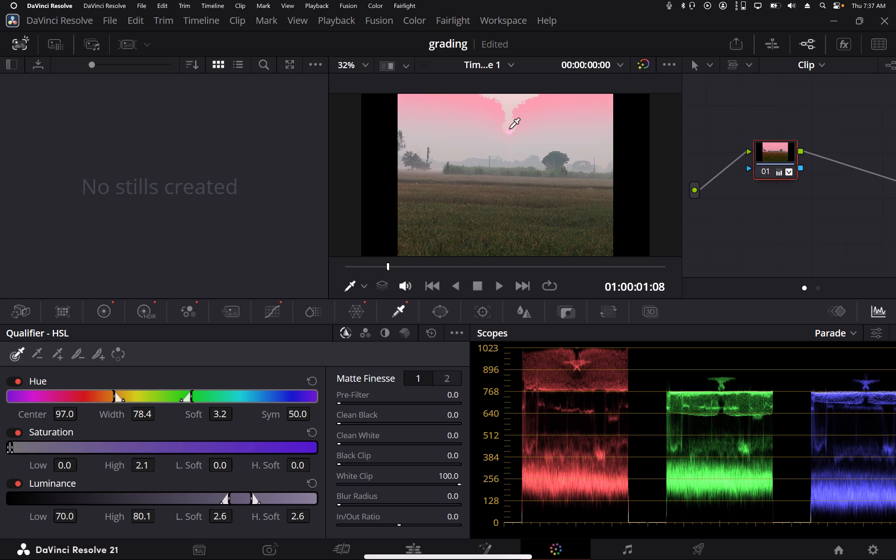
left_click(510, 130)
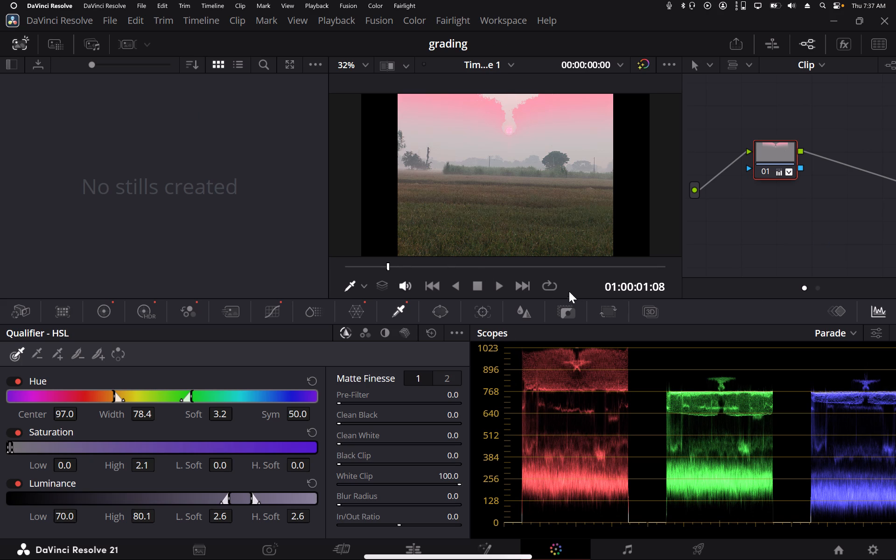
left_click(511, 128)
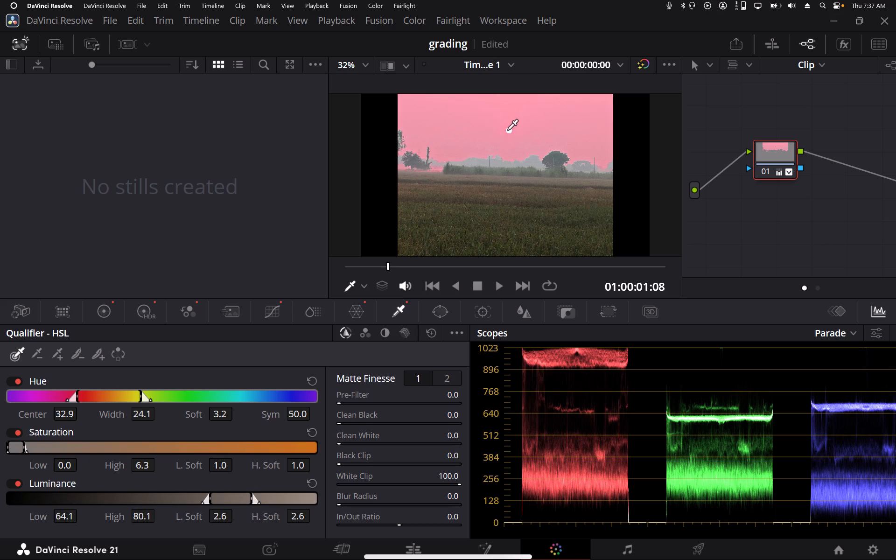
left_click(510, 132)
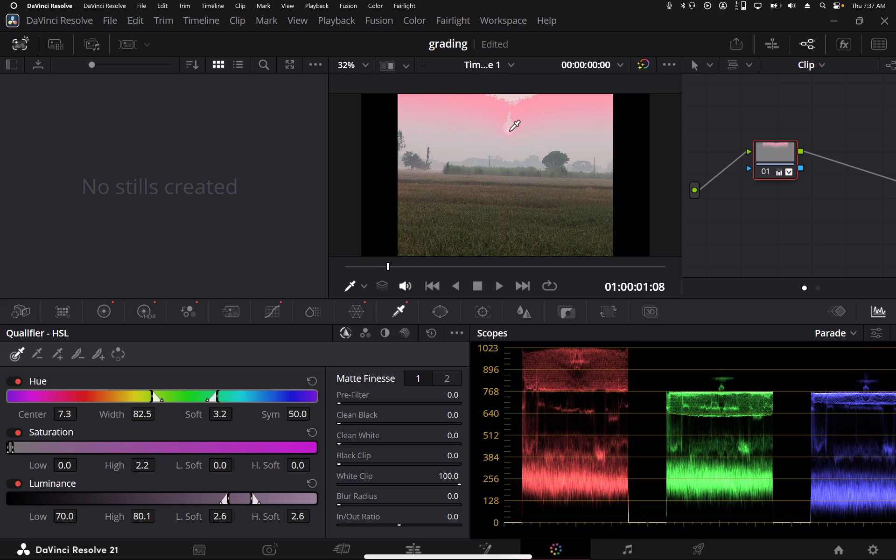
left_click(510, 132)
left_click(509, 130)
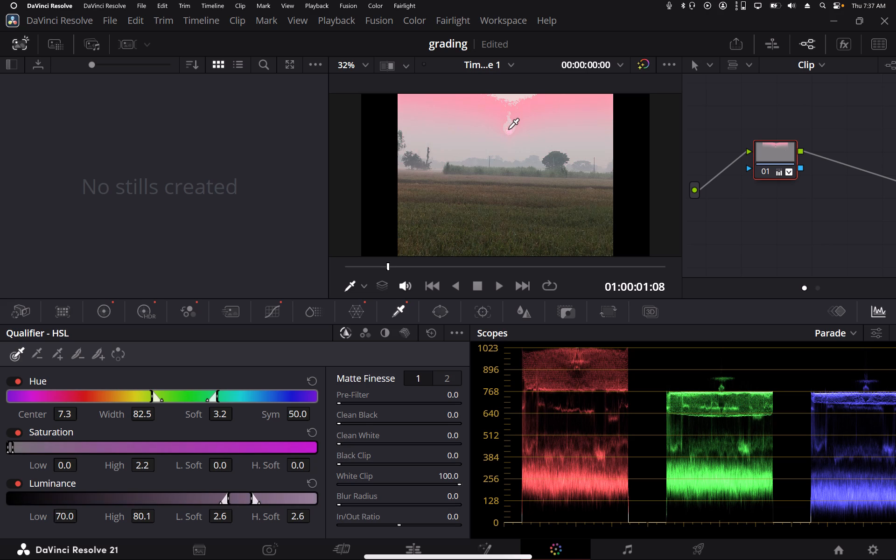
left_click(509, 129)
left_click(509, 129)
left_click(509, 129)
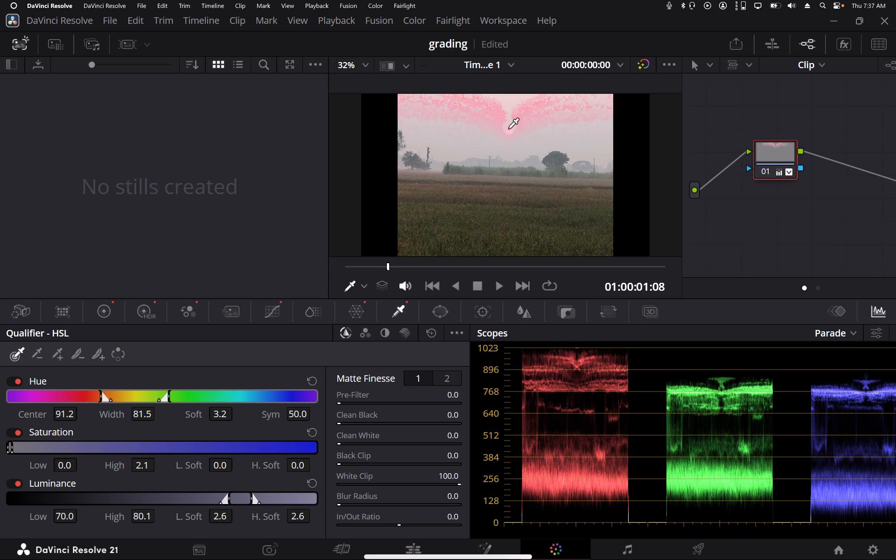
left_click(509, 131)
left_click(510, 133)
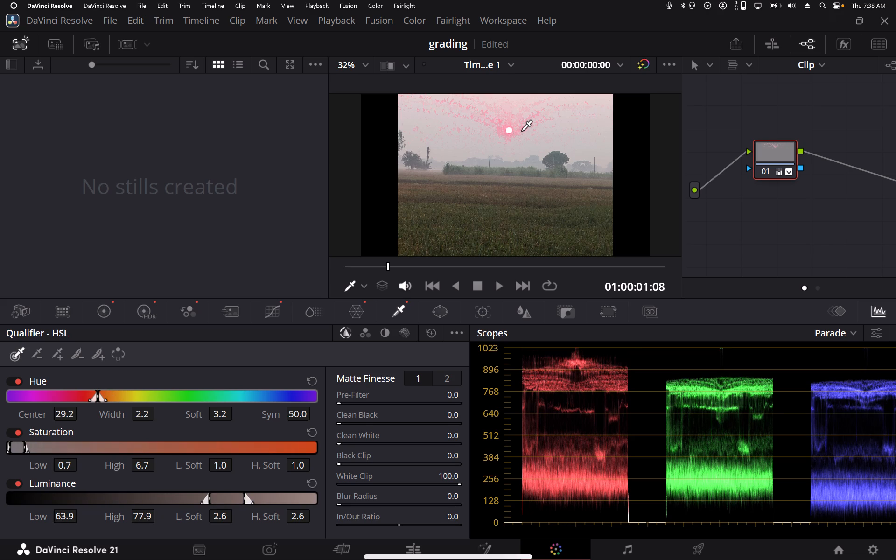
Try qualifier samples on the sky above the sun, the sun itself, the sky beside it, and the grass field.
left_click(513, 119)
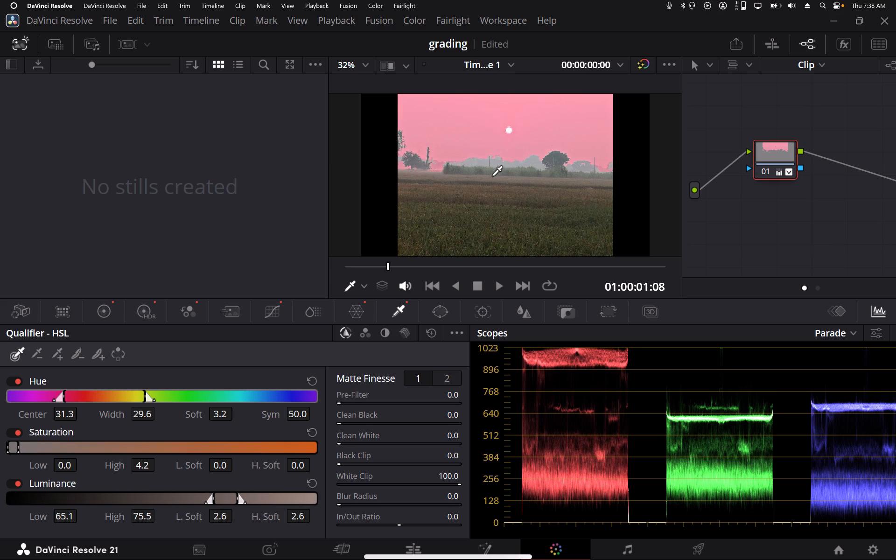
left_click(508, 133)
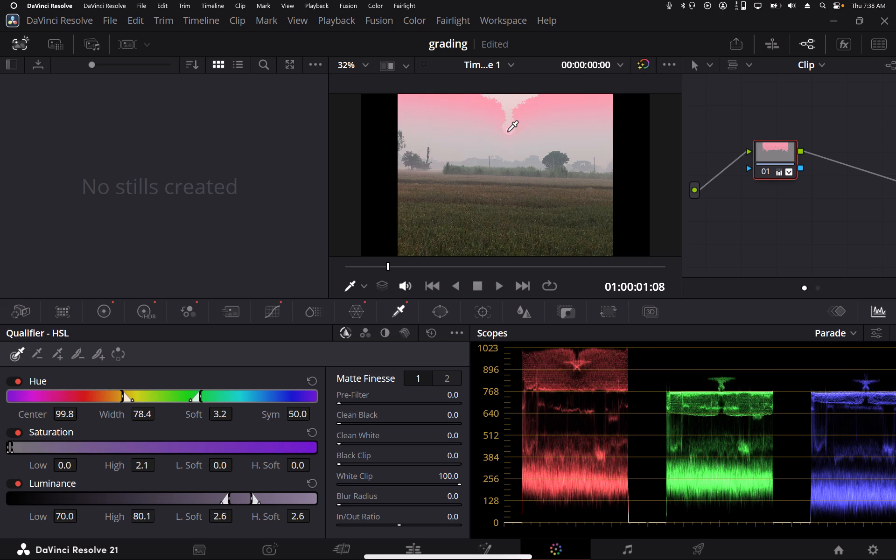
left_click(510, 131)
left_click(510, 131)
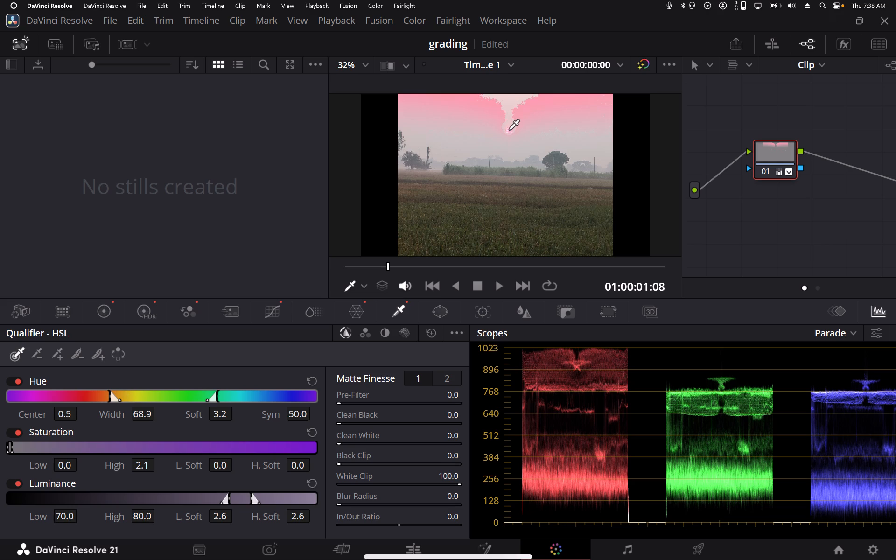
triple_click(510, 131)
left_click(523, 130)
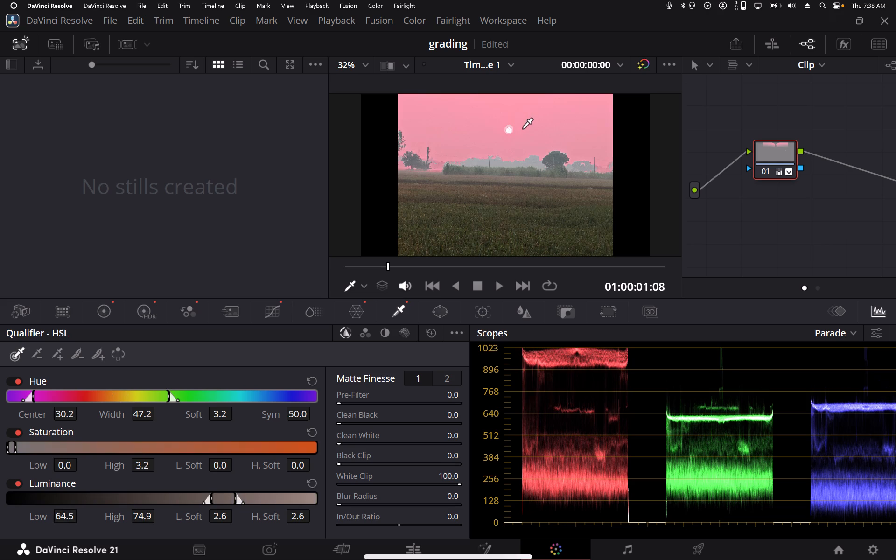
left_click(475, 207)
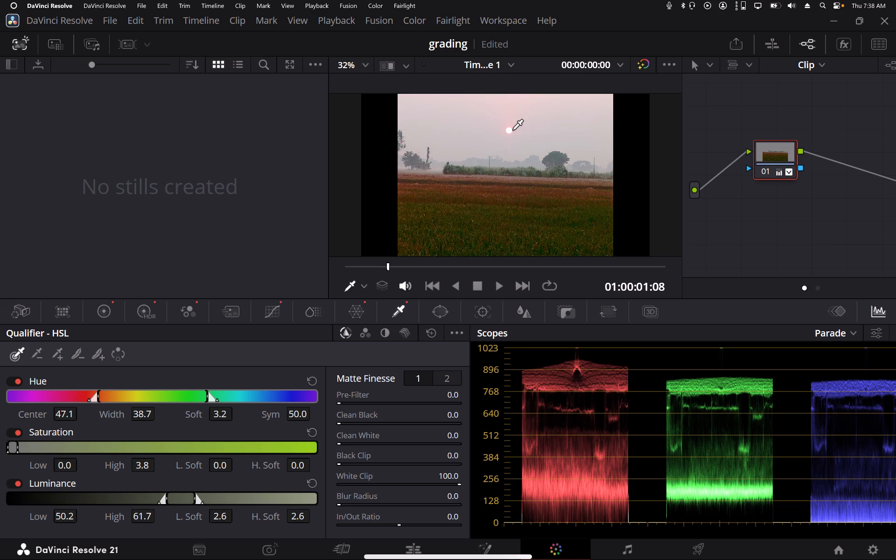
Sample the edge of the sun with the HSL qualifier picker to limit the grade to that color range.
left_click(511, 131)
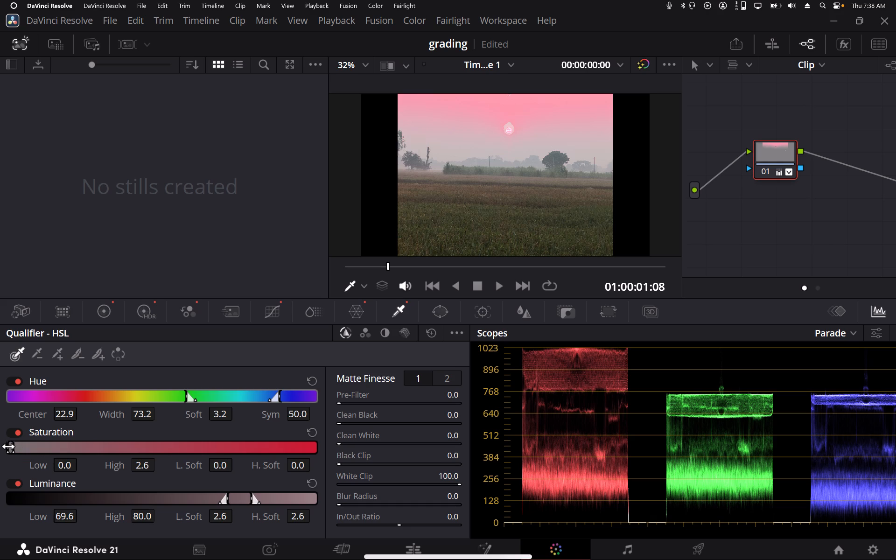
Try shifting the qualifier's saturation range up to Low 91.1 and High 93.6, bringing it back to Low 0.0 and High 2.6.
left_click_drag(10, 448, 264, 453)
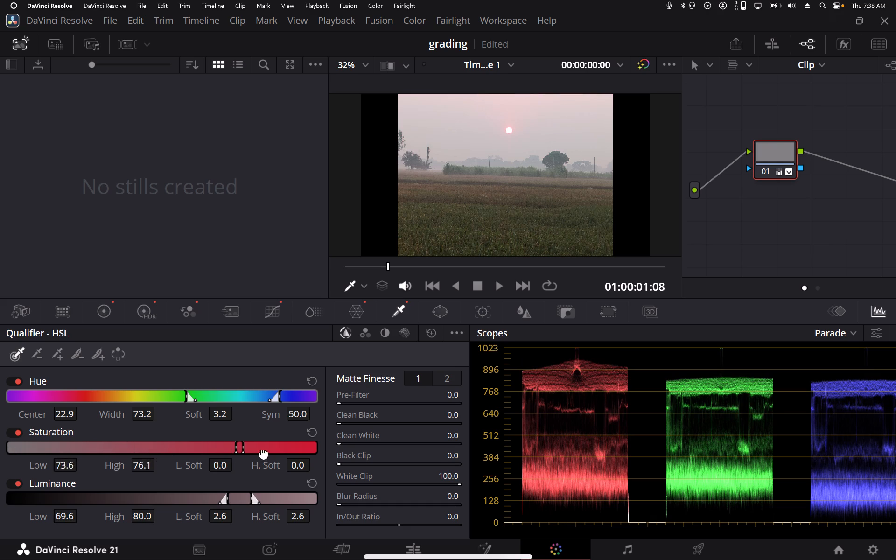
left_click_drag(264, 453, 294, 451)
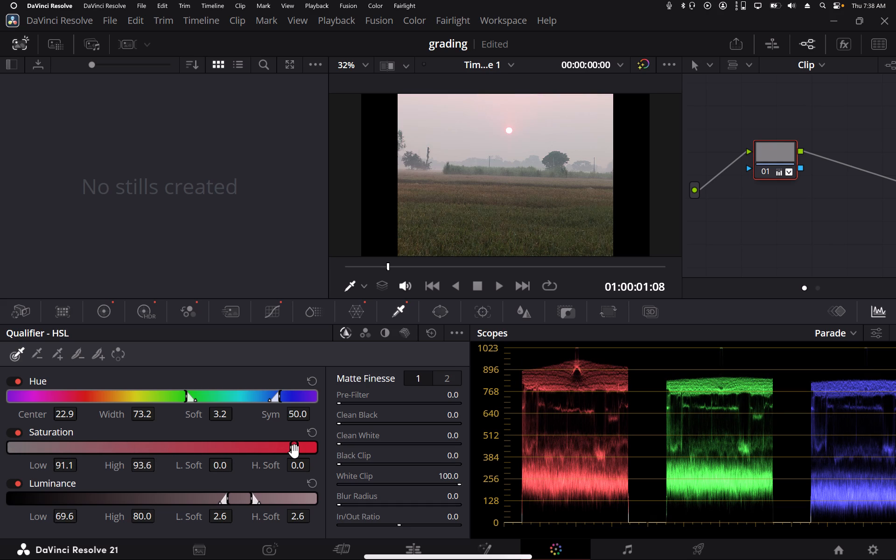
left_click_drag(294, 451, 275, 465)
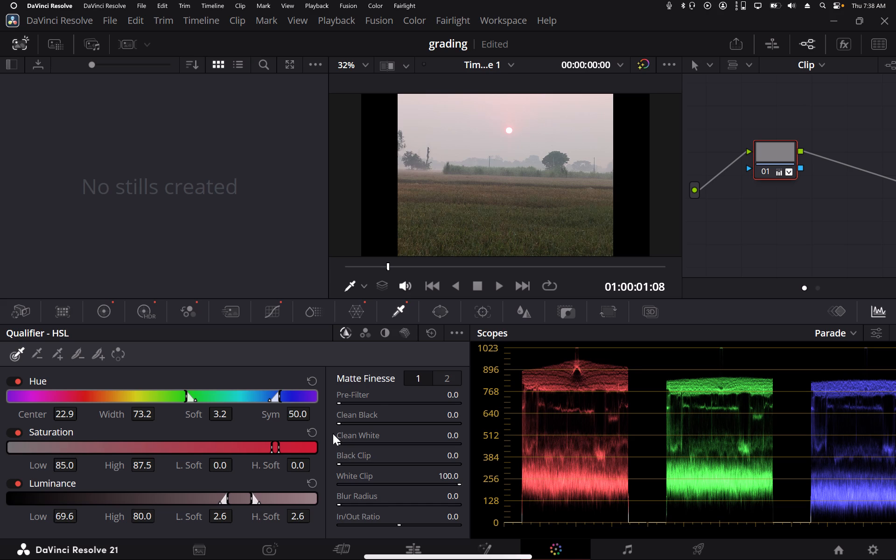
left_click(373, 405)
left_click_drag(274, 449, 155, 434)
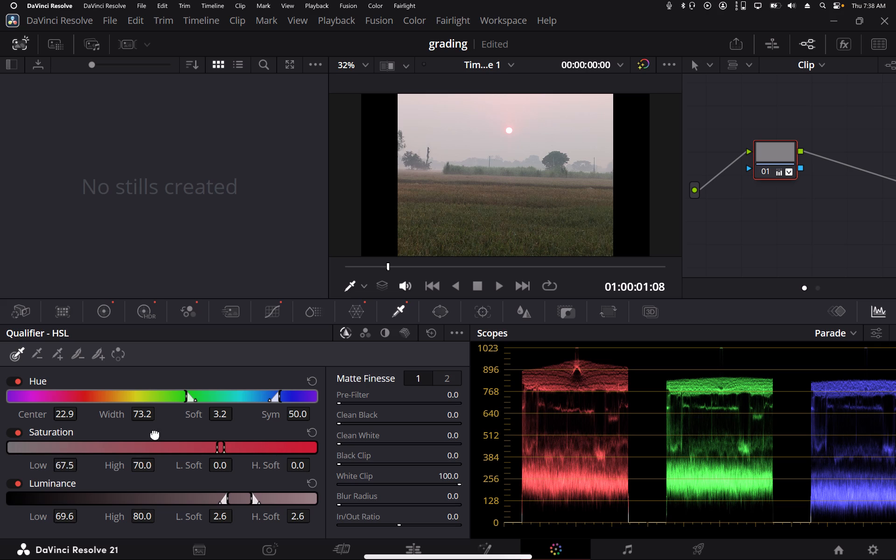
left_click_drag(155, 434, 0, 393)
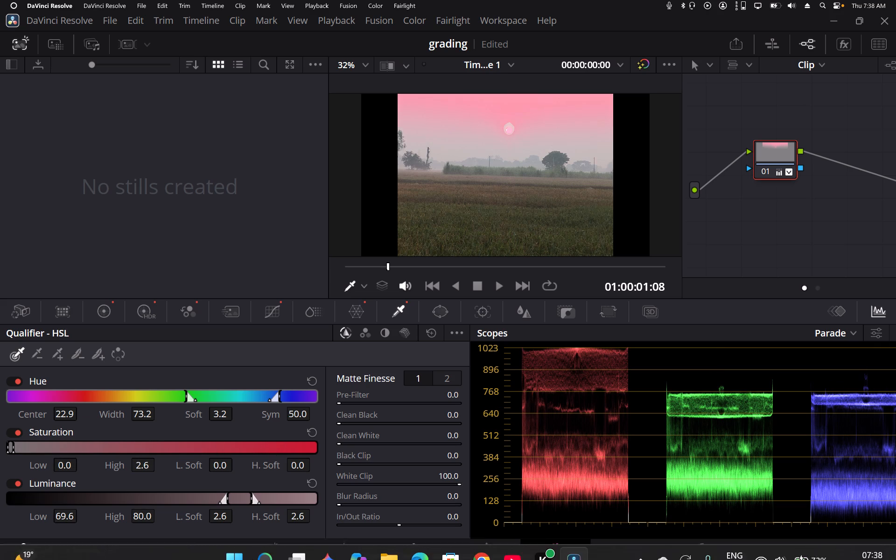
Switch to YouTube in Brave Browser and open the Qaafirana 8K video from the recommended videos.
left_click(518, 550)
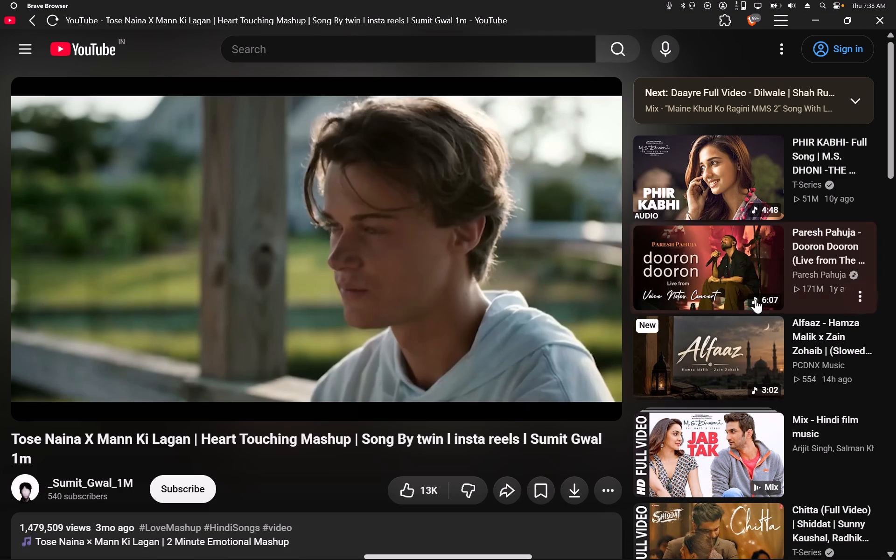
scroll(757, 299, "down", 3)
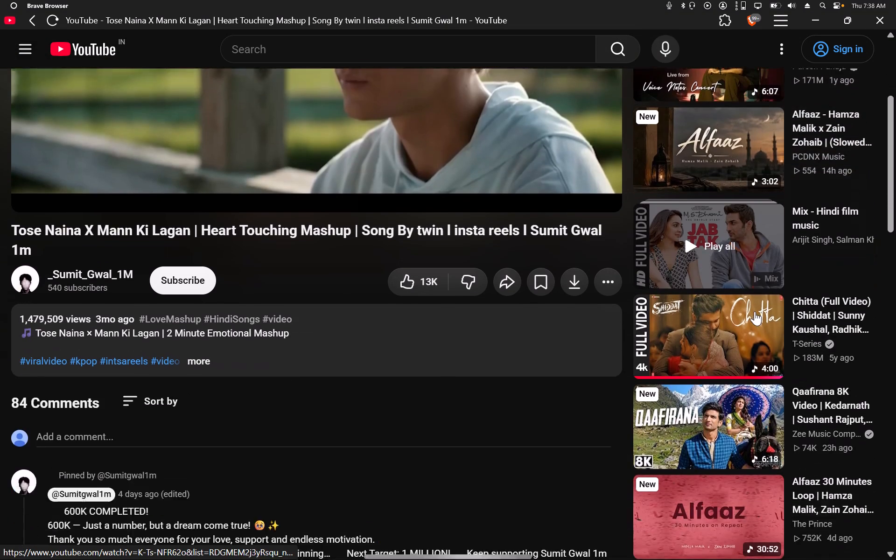
scroll(755, 311, "down", 2)
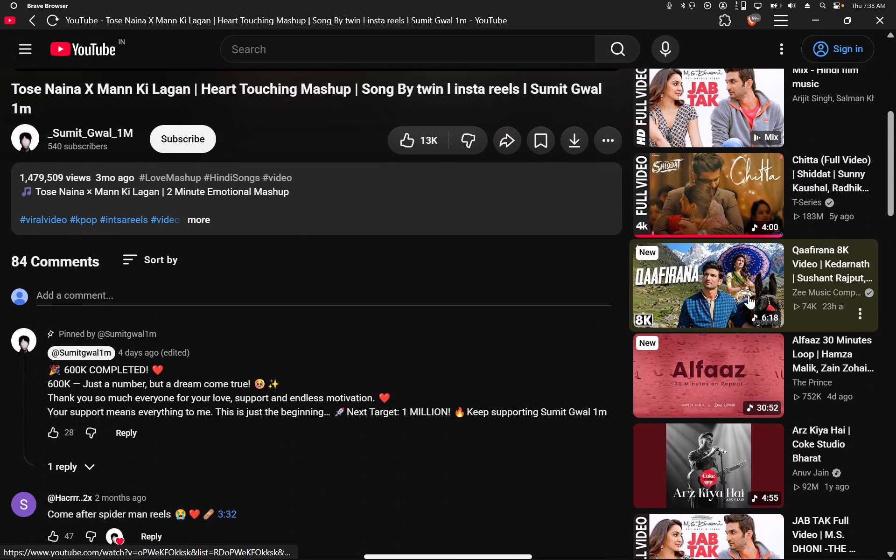
left_click(733, 293)
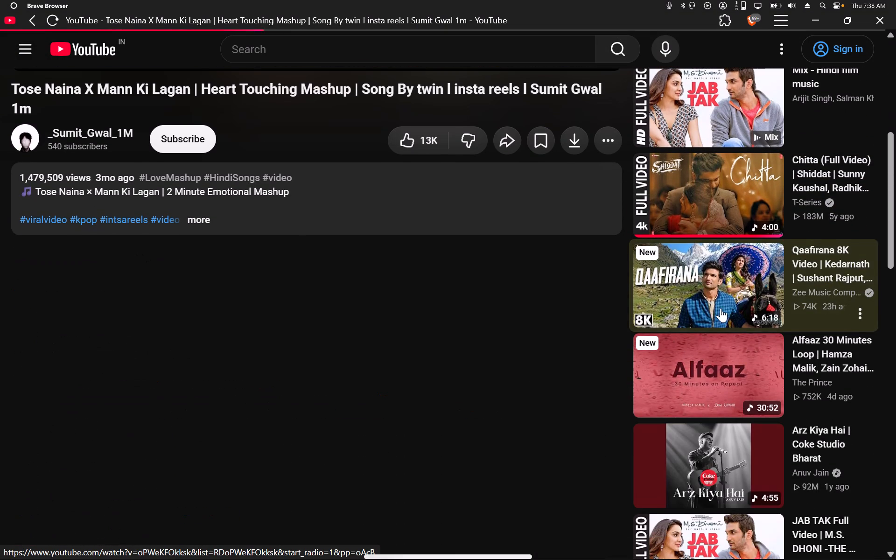
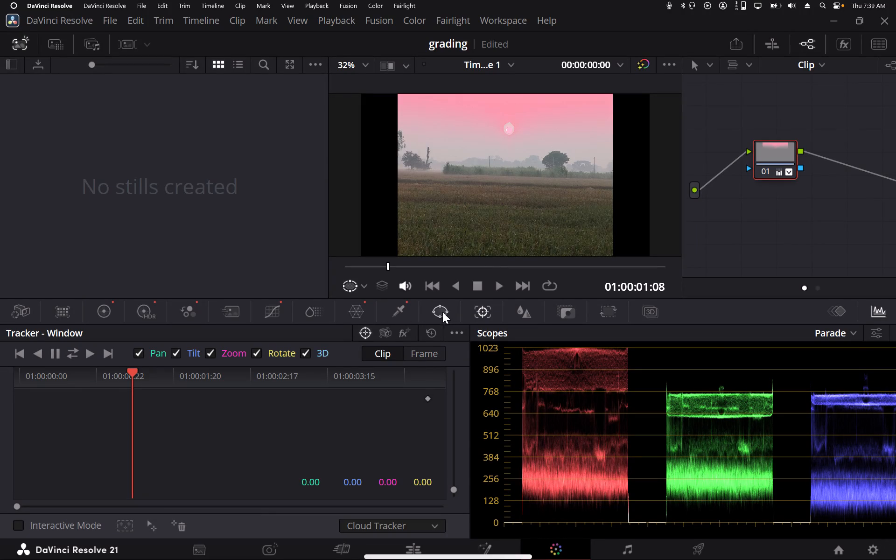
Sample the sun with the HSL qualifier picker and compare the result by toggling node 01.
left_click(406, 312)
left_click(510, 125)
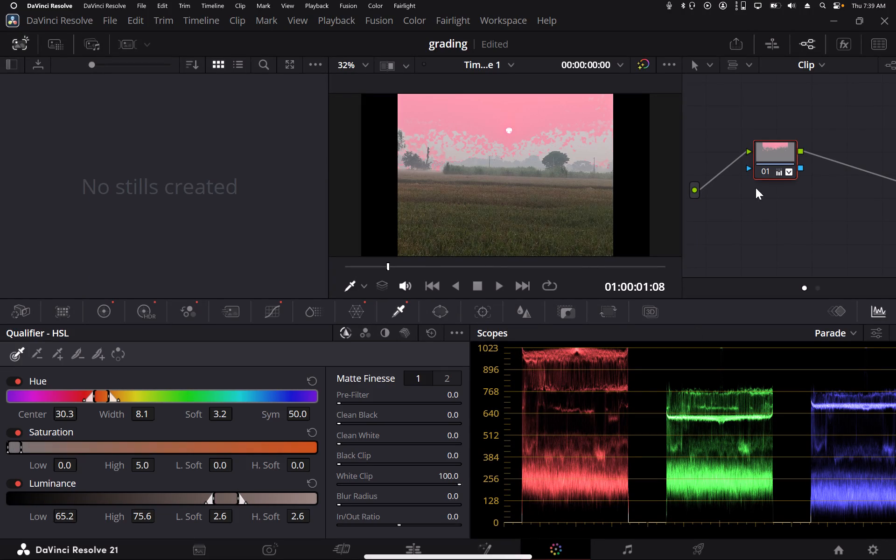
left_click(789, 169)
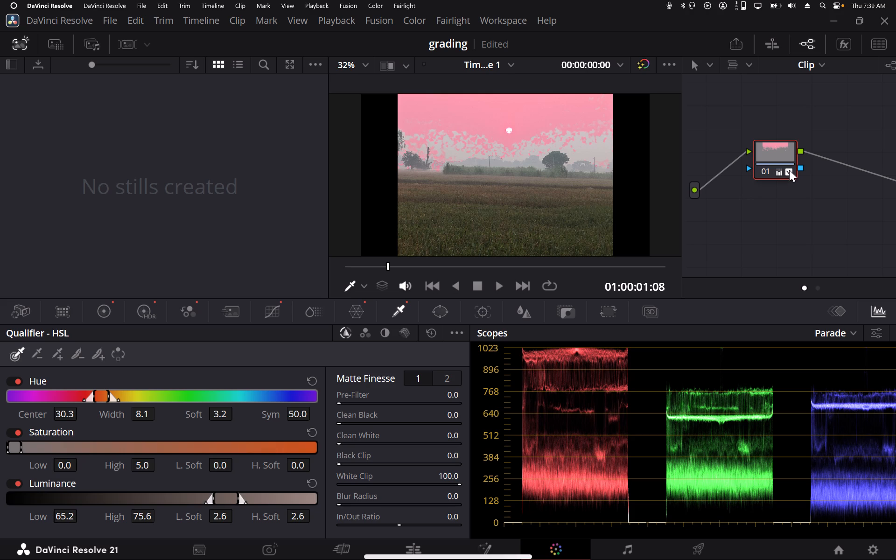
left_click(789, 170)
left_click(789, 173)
Undo all the HSL qualifier samples and range changes so the grade covers the whole picture again.
key("ctrl+z")
key("ctrl+z")
key("ctrl+z")
key("ctrl+z")
key("ctrl+z")
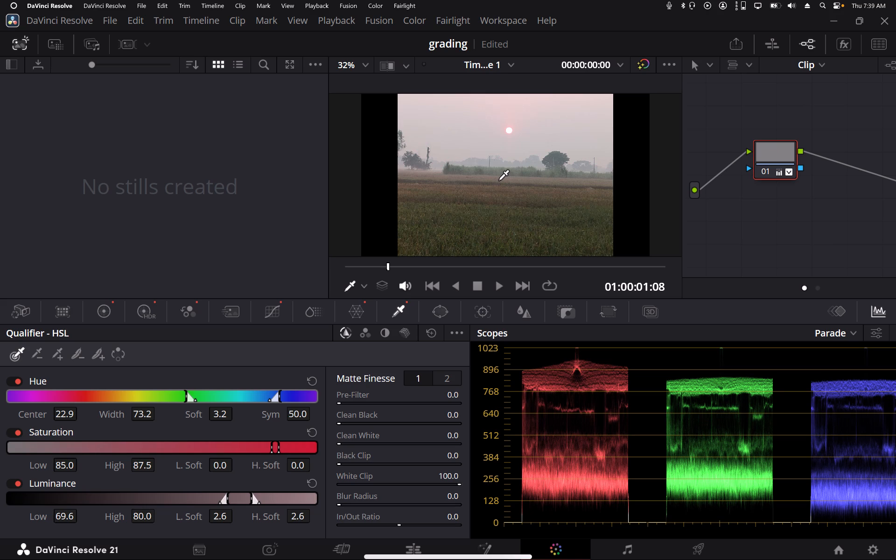
key("ctrl+z")
key("ctrl+z")
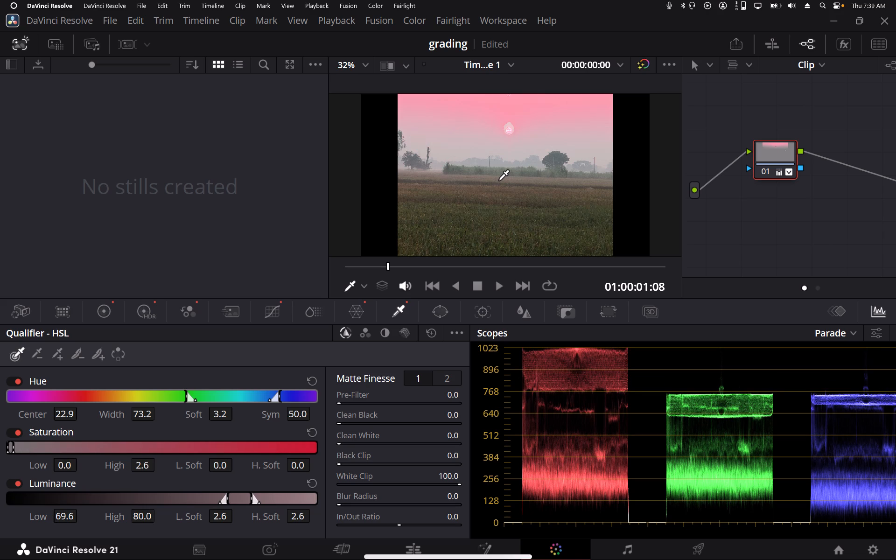
key("ctrl+z")
key("ctrl+z")
key("ctrl+z")
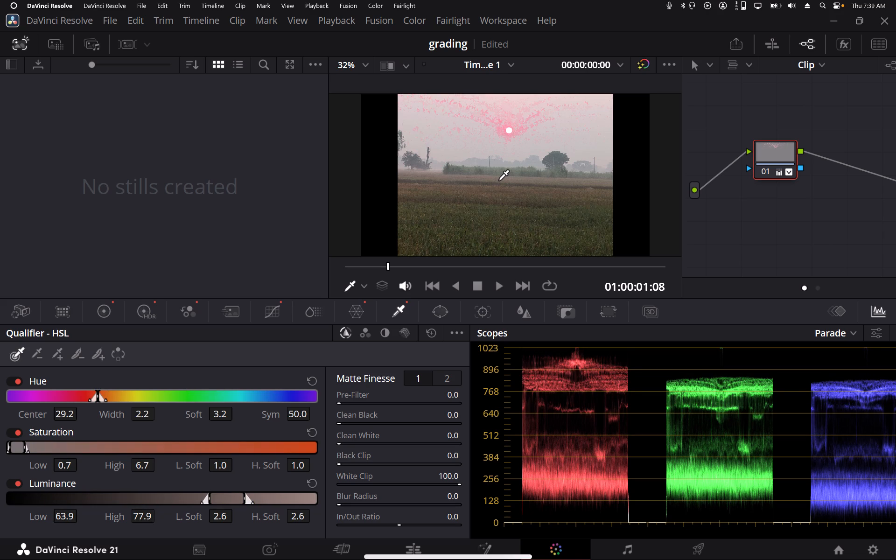
key("ctrl+z")
key("ctrl+z")
key("ctrl+z")
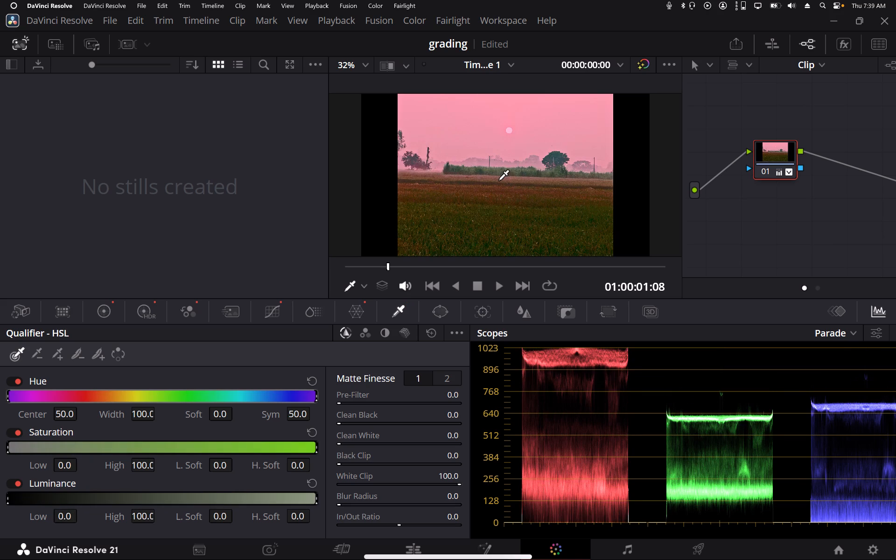
key("ctrl+z")
Lower the red channel of the Red Output to 0.61 in the RGB Mixer.
left_click(364, 312)
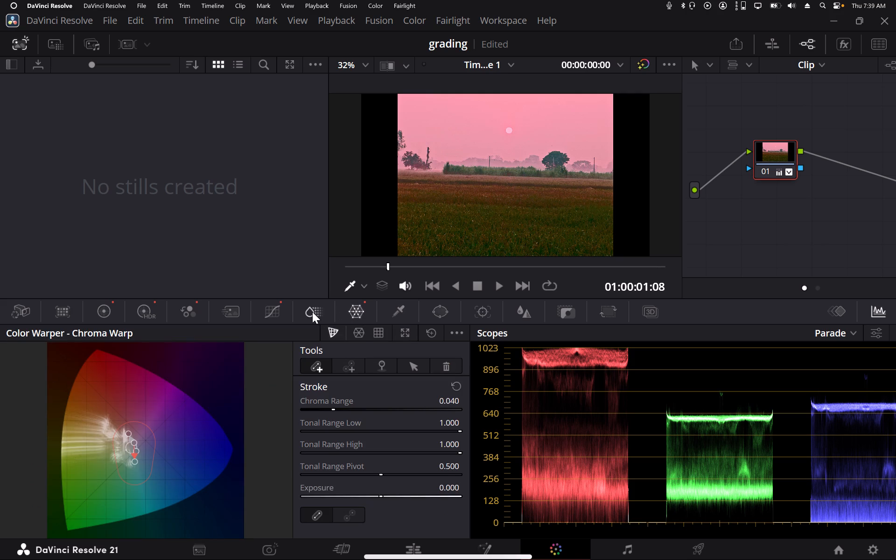
left_click(312, 312)
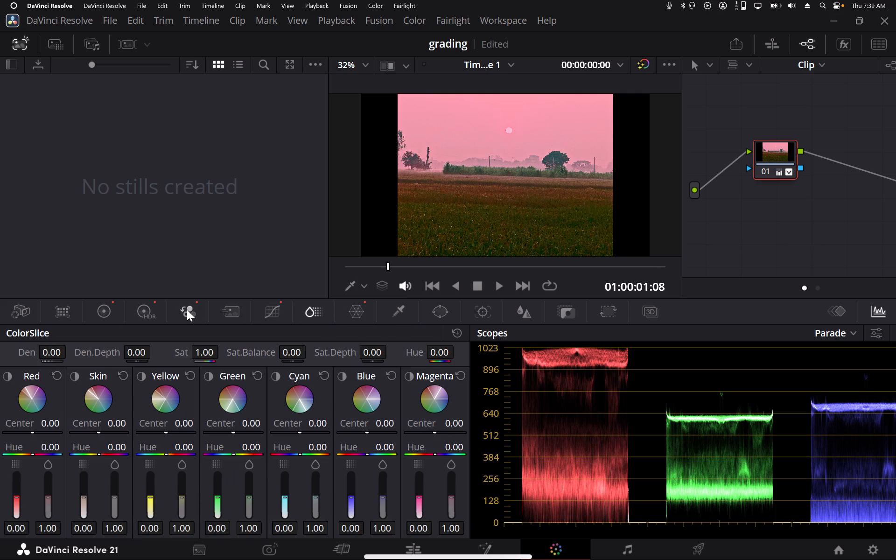
left_click(186, 309)
left_click(148, 307)
left_click(192, 306)
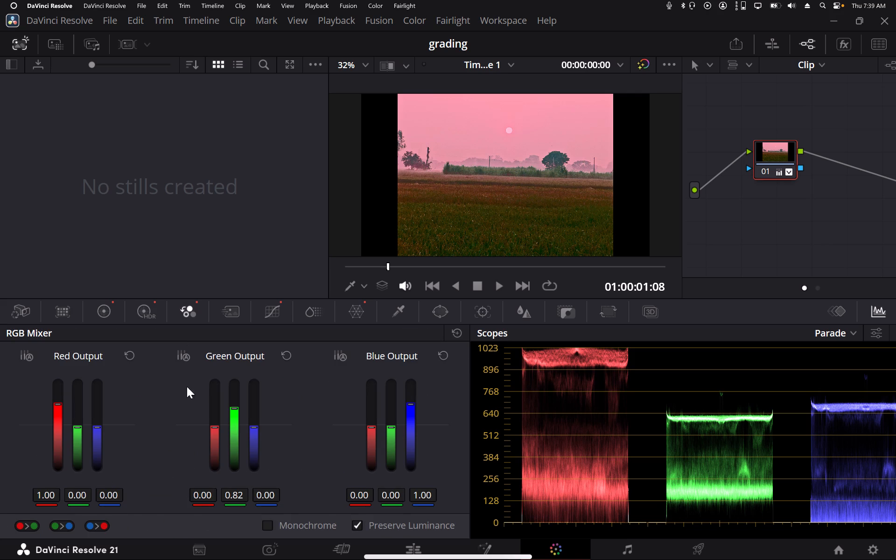
left_click_drag(58, 403, 58, 406)
left_click_drag(58, 406, 58, 413)
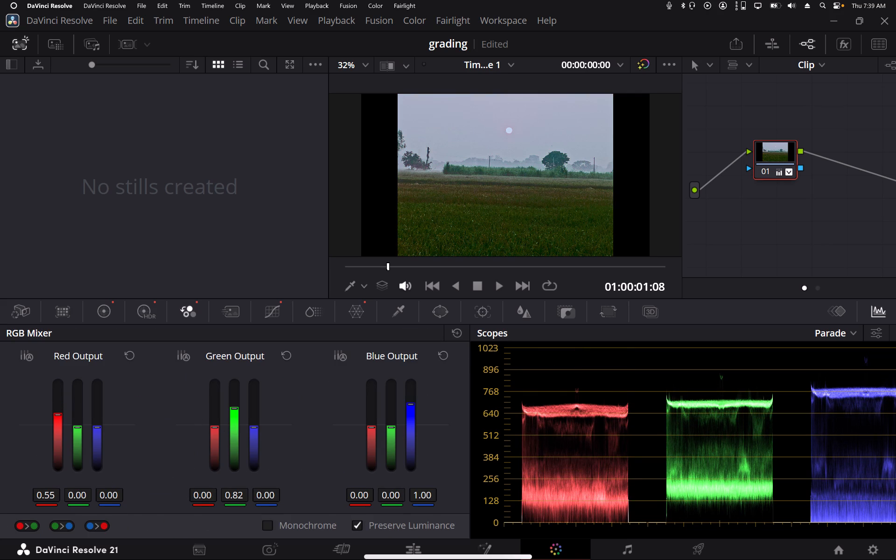
left_click_drag(58, 413, 58, 408)
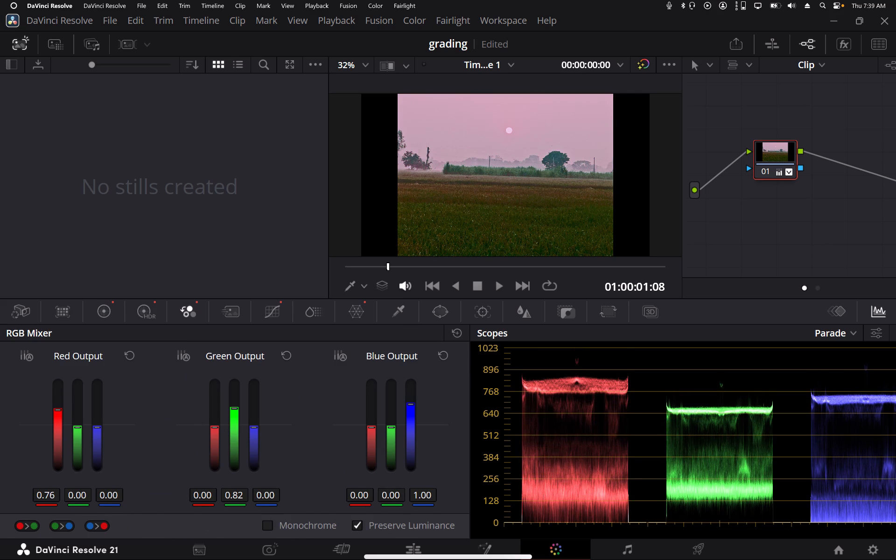
left_click_drag(58, 408, 56, 412)
left_click(57, 407)
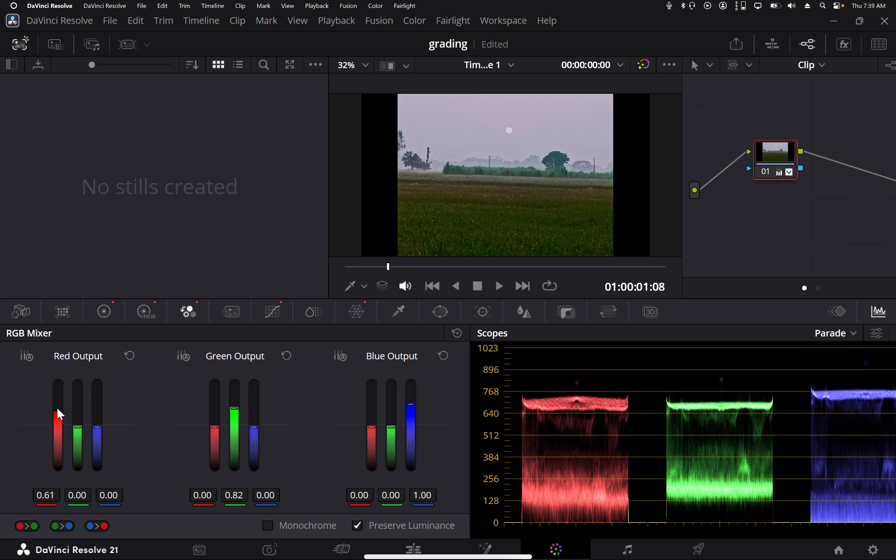
left_click(57, 406)
left_click(57, 410)
Warm the clip in the Primaries by setting Temp to 1560 and Tint to 4.00.
left_click(104, 310)
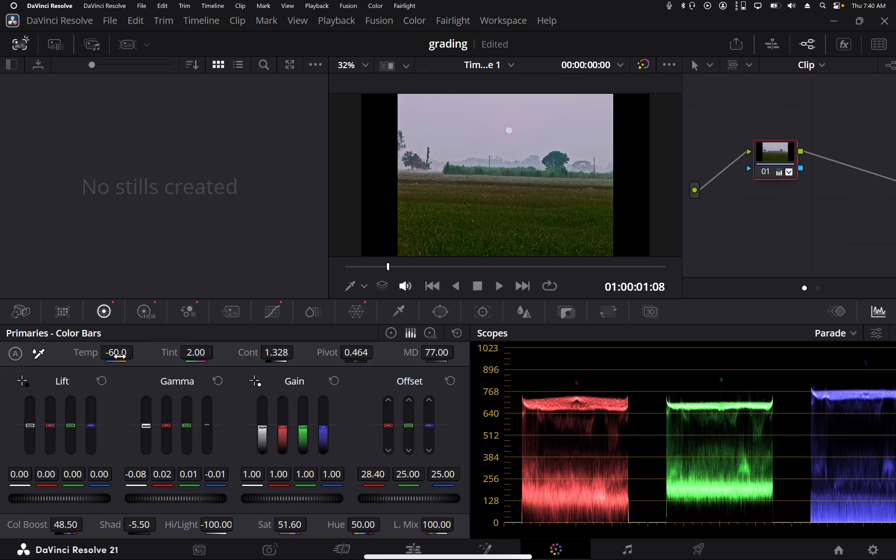
left_click_drag(120, 357, 228, 364)
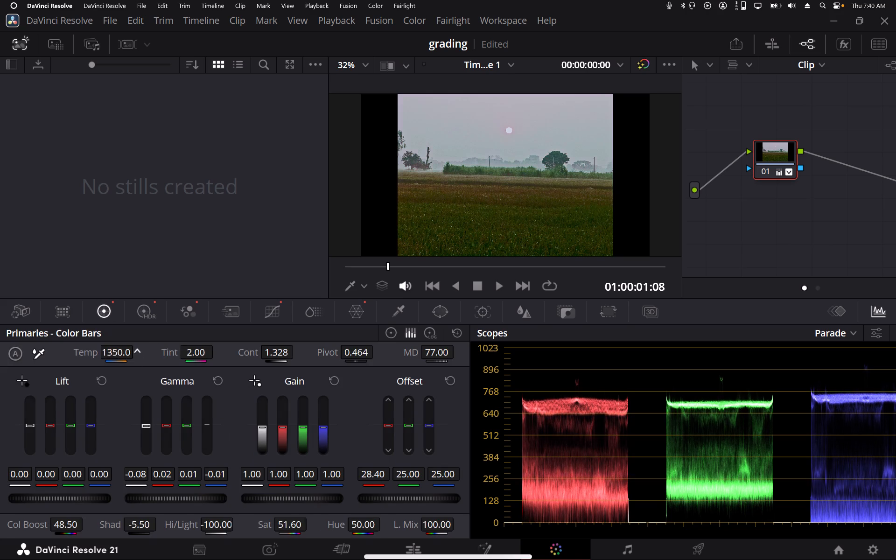
left_click_drag(228, 364, 233, 374)
left_click(199, 358)
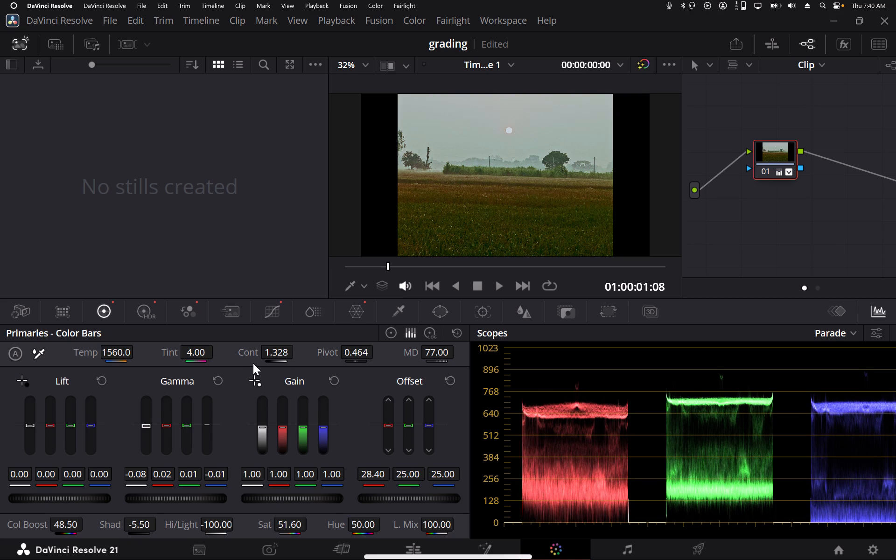
Set the clip's primary contrast to 1.376 and its pivot to 0.534.
left_click_drag(278, 351, 289, 350)
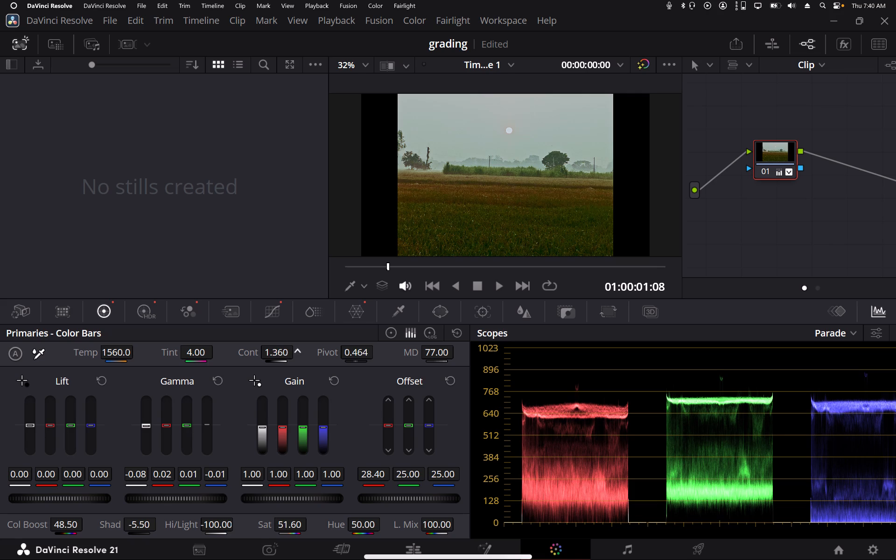
left_click_drag(289, 350, 294, 352)
left_click_drag(352, 354, 355, 354)
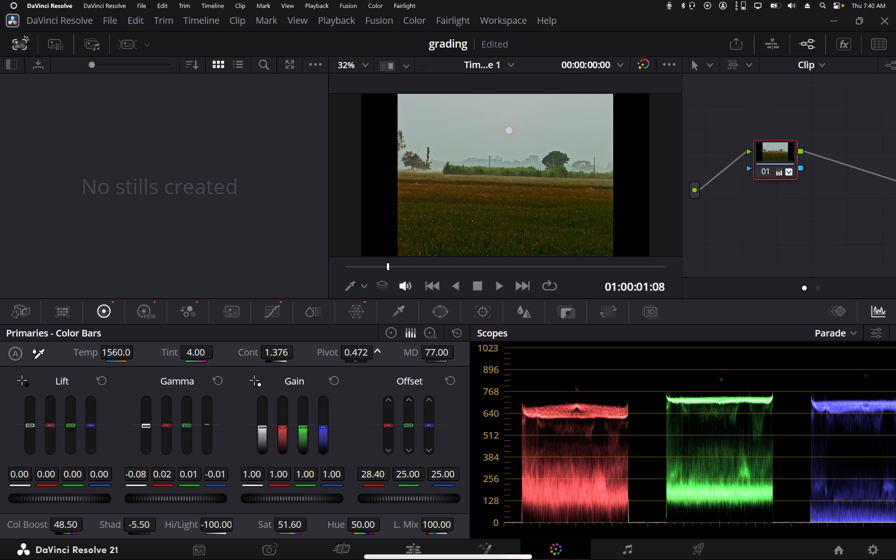
left_click_drag(355, 354, 417, 347)
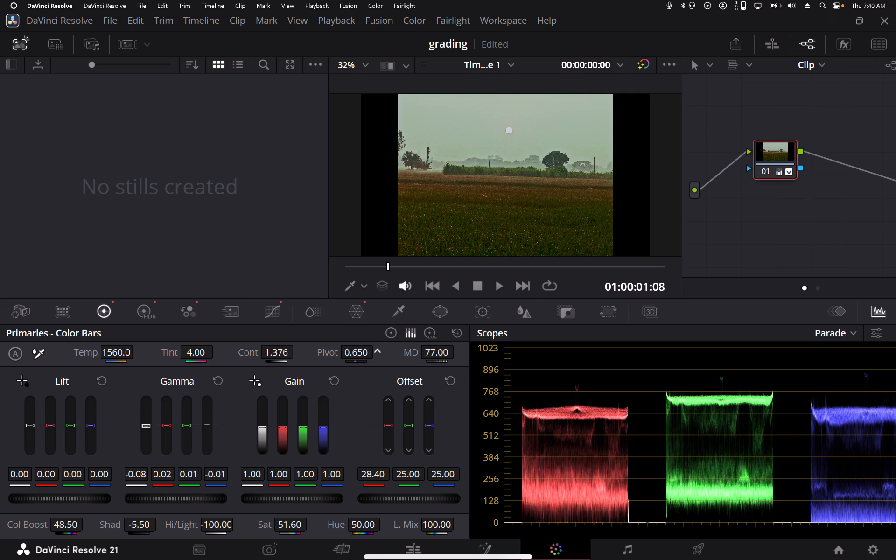
left_click_drag(417, 347, 377, 352)
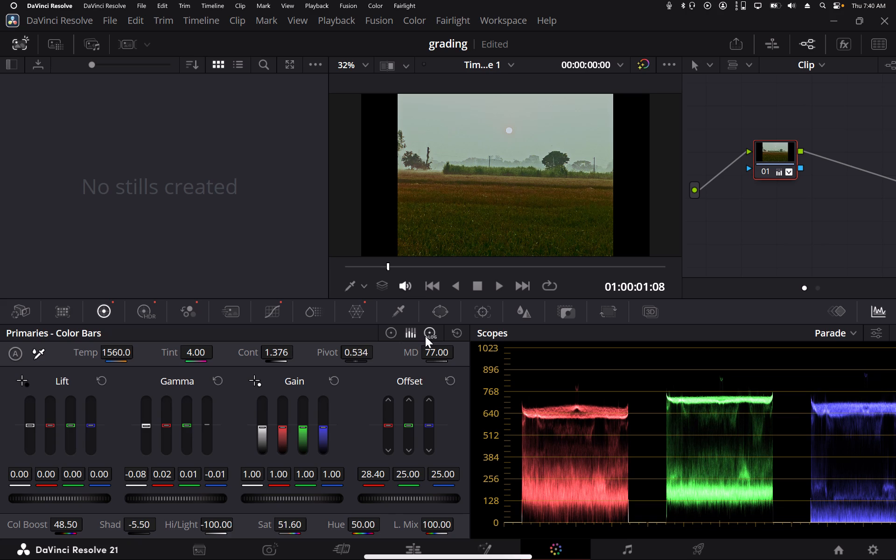
left_click(412, 335)
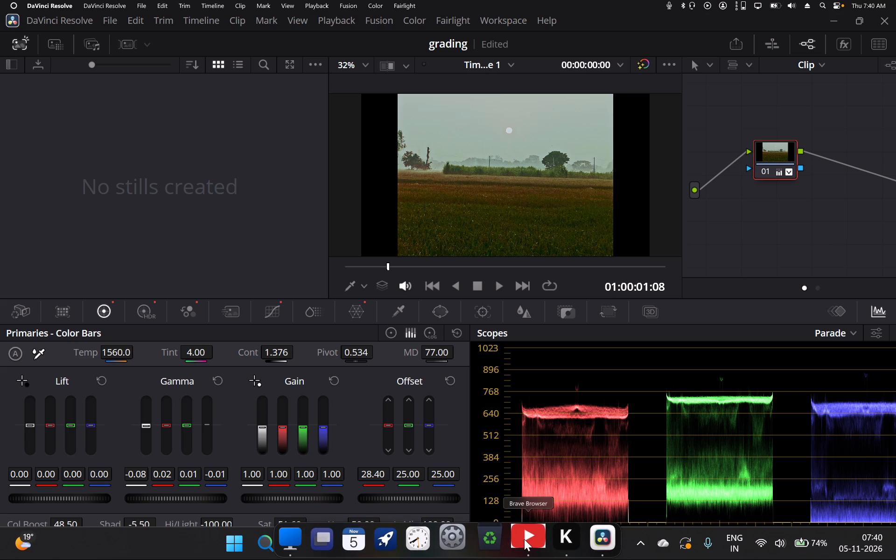
Switch to Brave Browser to look over the Qaafirana video page, and return to DaVinci Resolve.
left_click(527, 540)
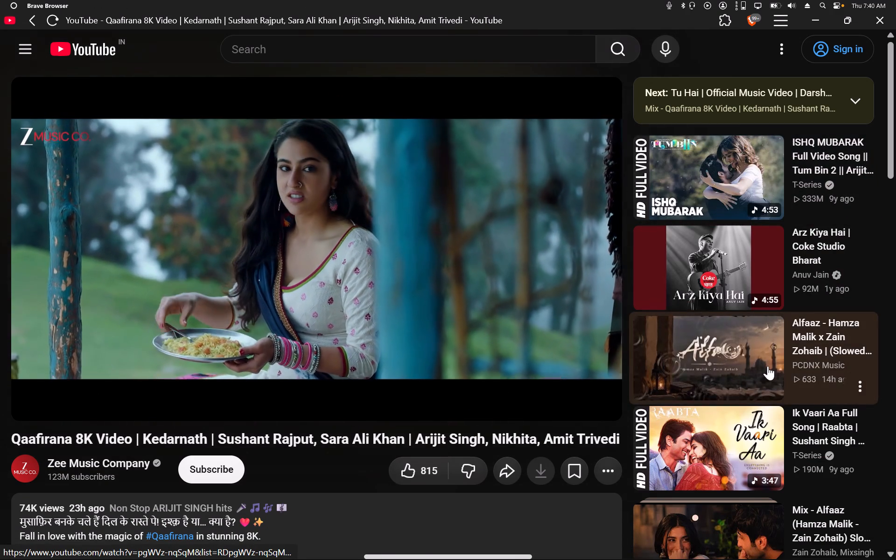
scroll(766, 361, "down", 1)
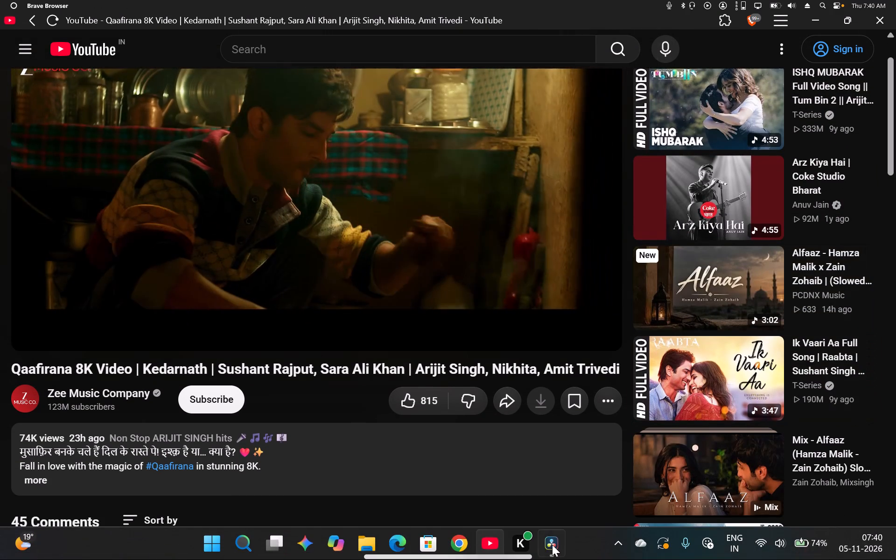
left_click(546, 545)
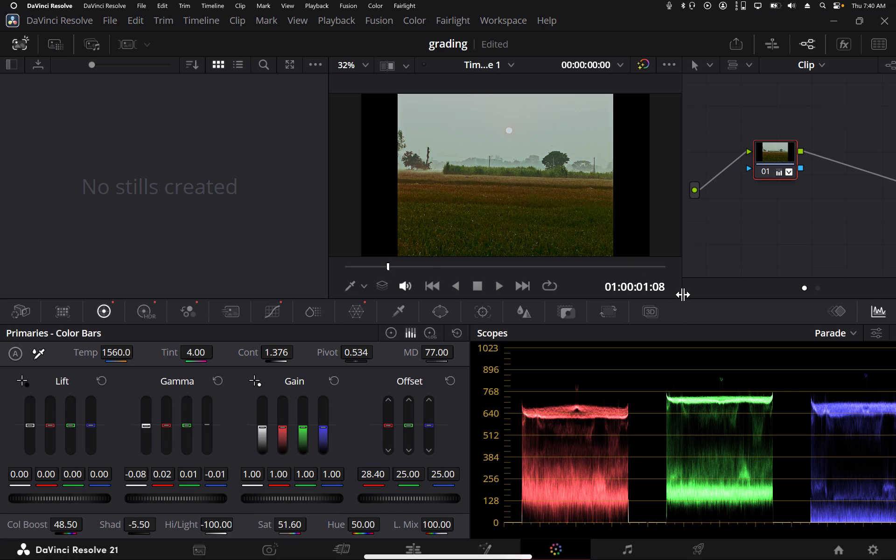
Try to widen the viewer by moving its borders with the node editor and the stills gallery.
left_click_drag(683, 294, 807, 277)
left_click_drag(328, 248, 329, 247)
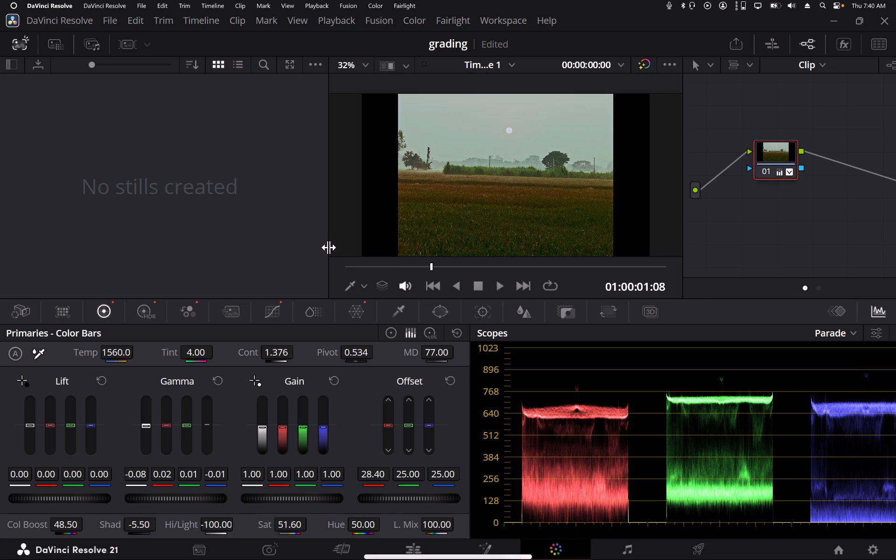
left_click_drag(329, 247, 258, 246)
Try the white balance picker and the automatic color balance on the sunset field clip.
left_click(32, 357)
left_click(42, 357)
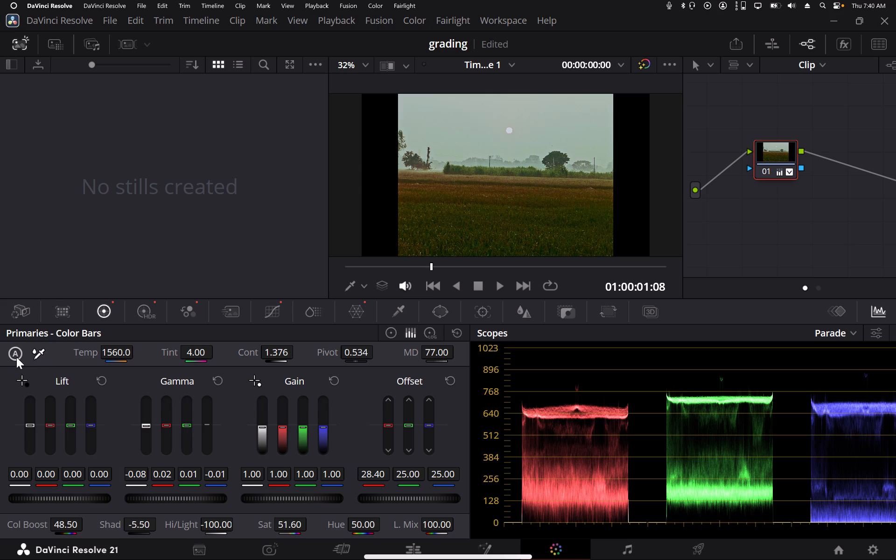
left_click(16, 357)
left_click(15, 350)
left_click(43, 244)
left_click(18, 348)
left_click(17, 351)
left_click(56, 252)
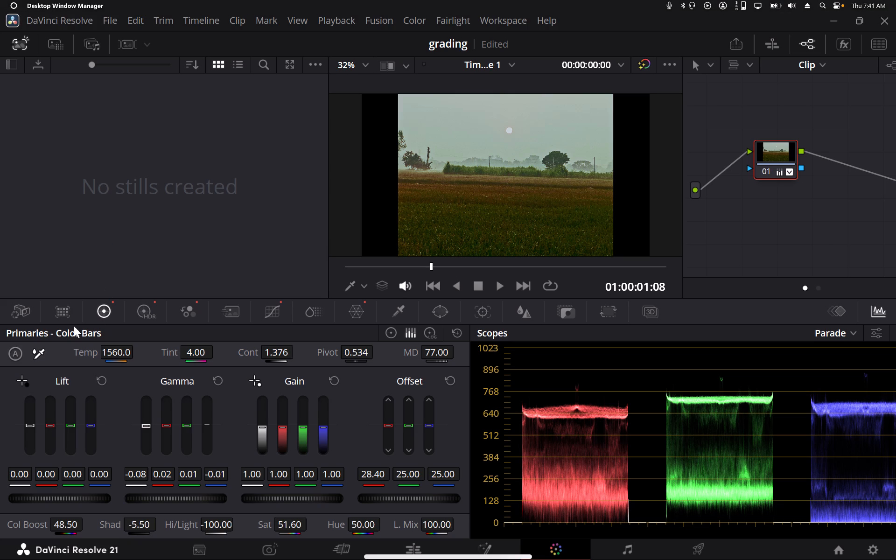
Run the automatic color balance again on the sunset field clip.
left_click(15, 354)
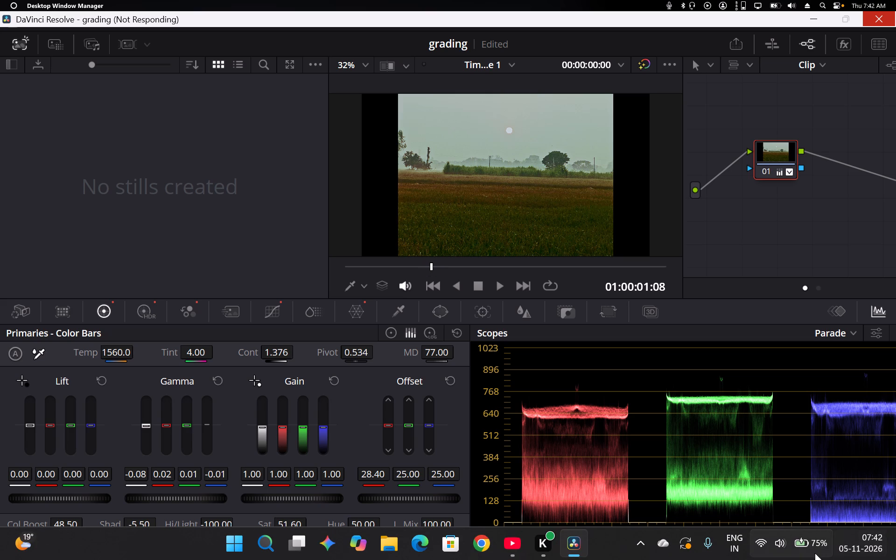
Set the Windows plugged-in power mode to Best Performance in the Power & battery settings and return to DaVinci Resolve.
left_click(808, 553)
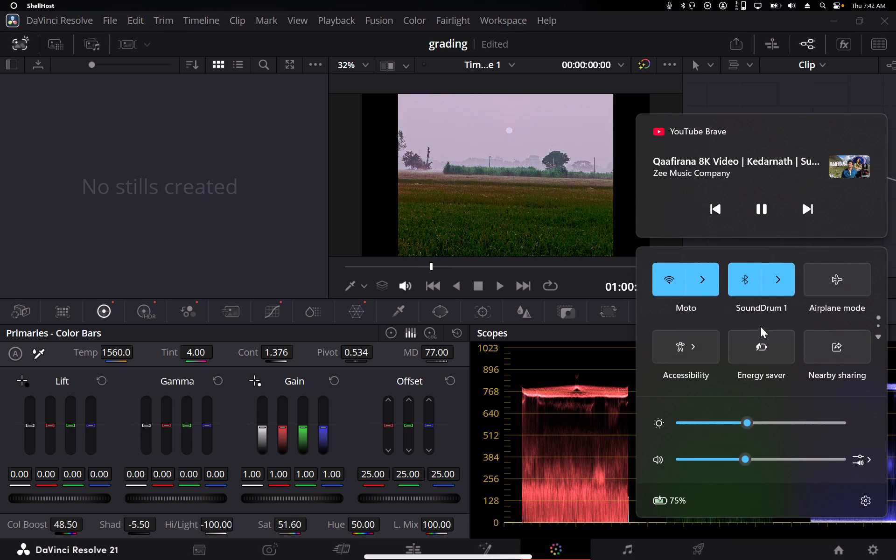
scroll(760, 333, "down", 5)
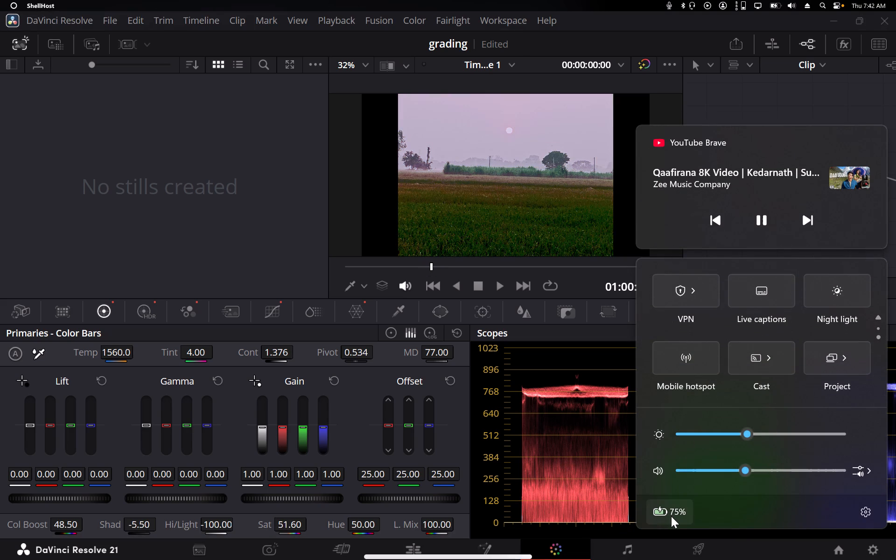
left_click(671, 516)
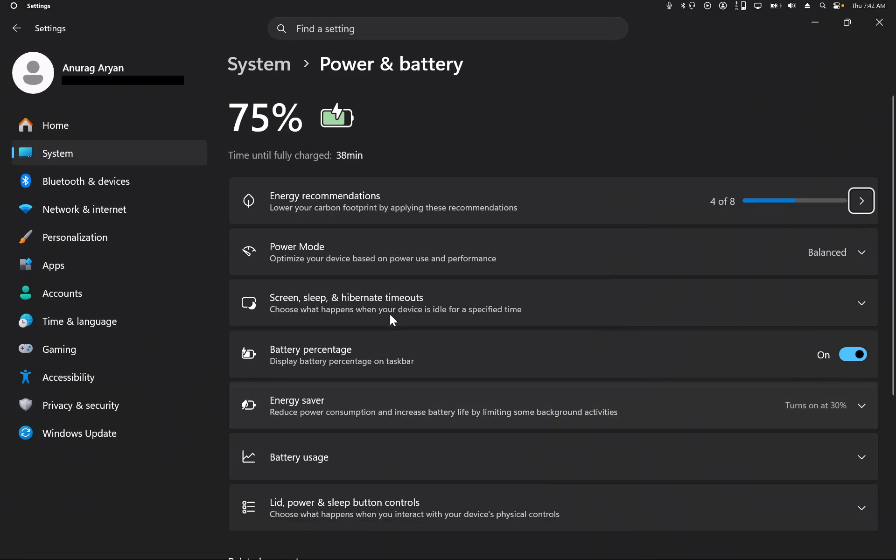
left_click(834, 247)
left_click(818, 296)
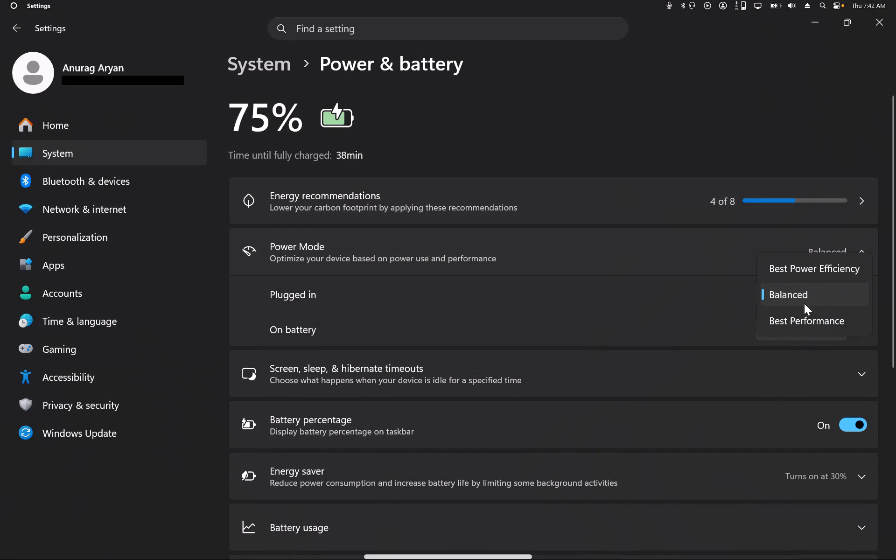
left_click(798, 322)
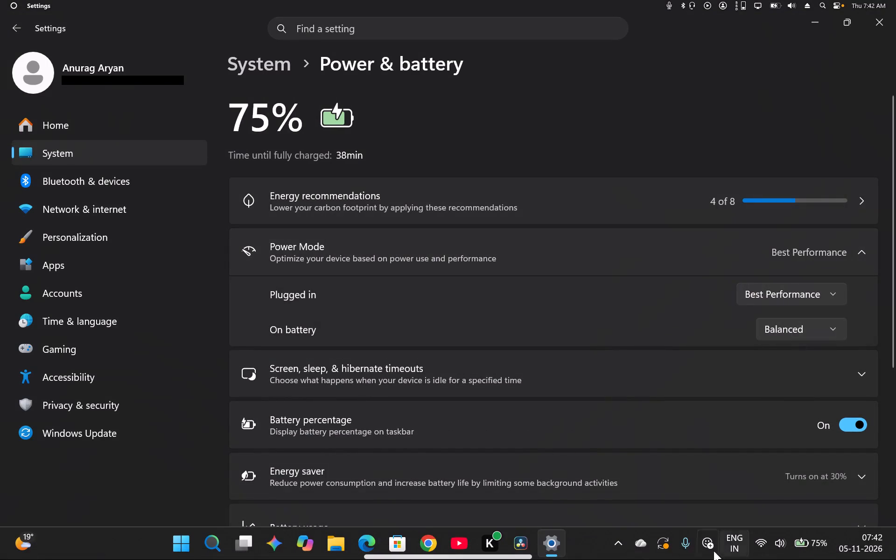
left_click(509, 545)
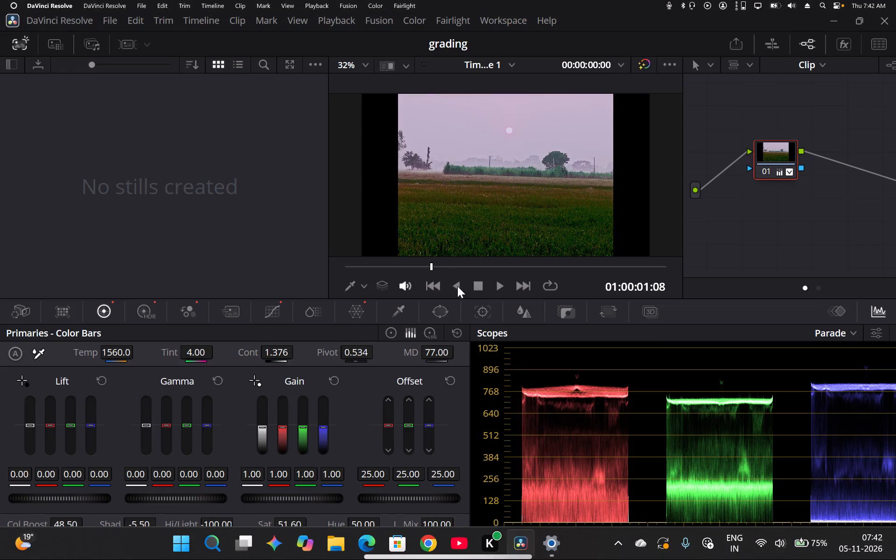
Try the automatic color balance once more on the sunset field clip.
left_click(16, 350)
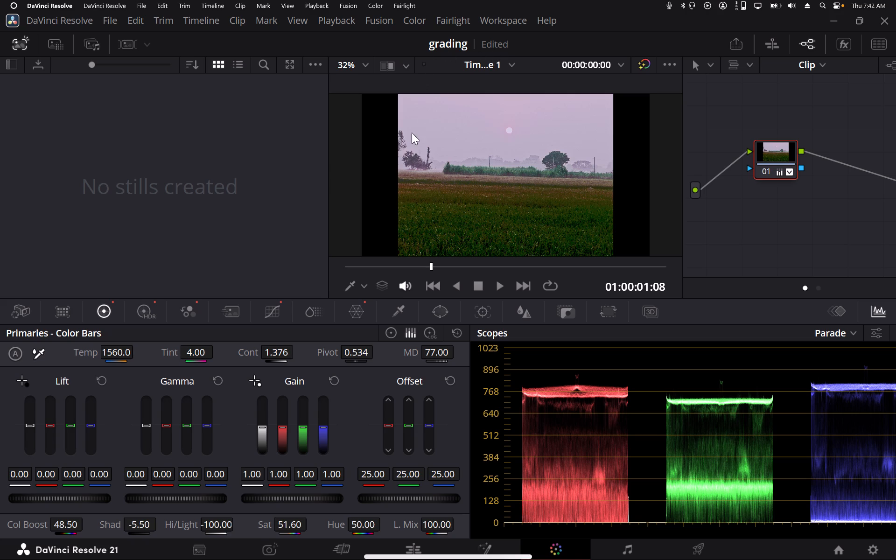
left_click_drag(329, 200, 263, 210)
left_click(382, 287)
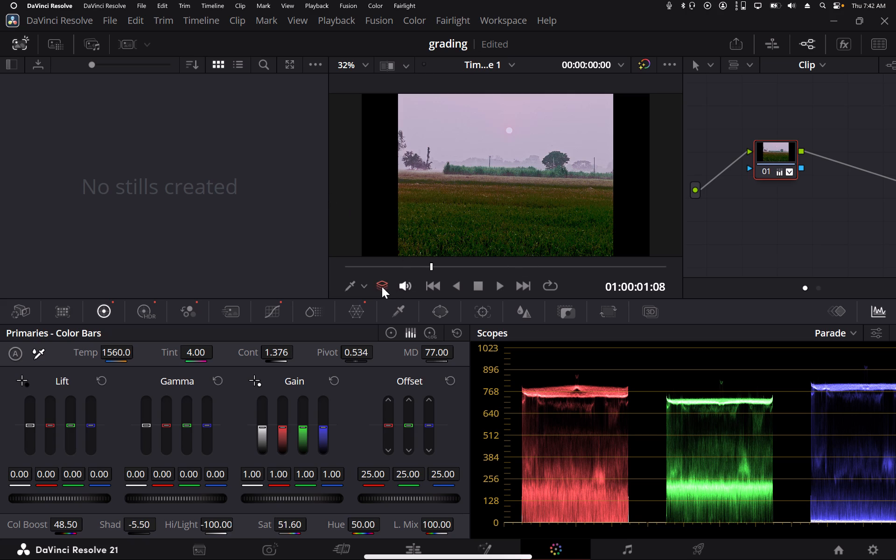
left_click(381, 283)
Go to the Edit page and hide the bin list beside the media pool thumbnails.
left_click(424, 553)
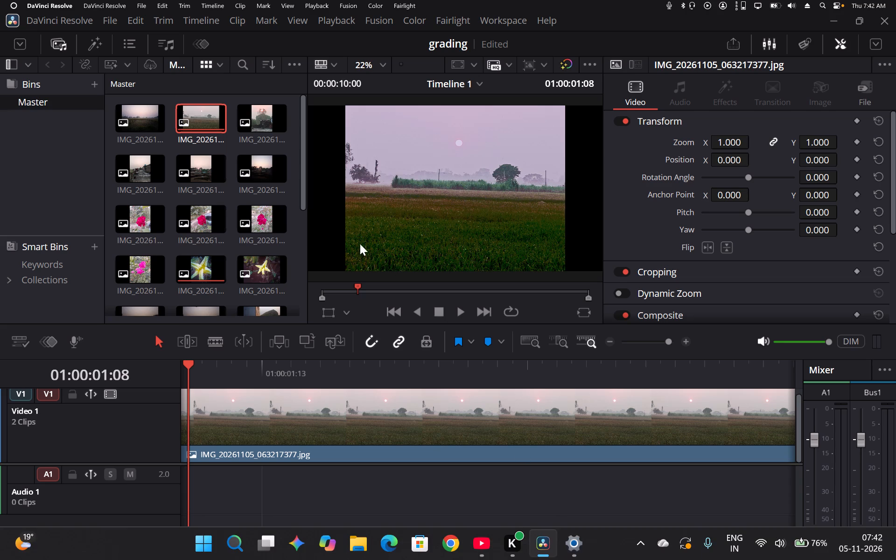
left_click(138, 85)
left_click(42, 101)
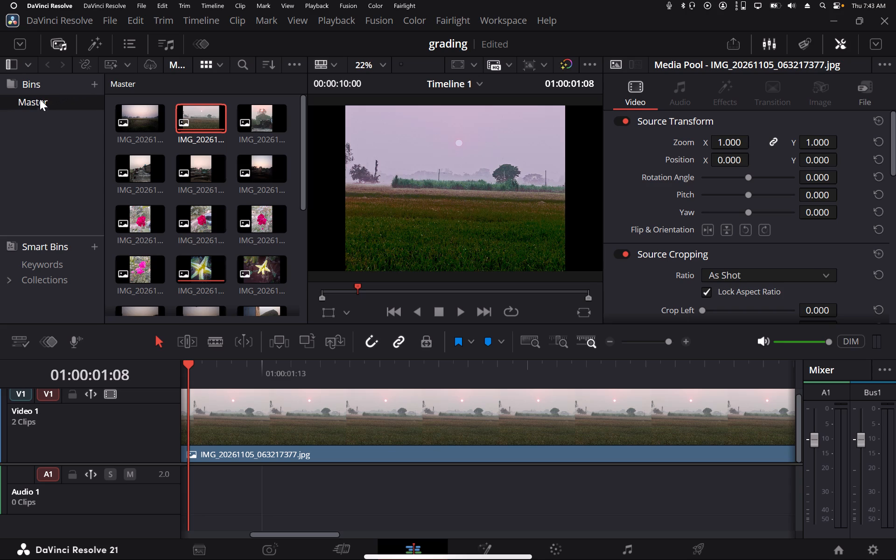
left_click(11, 62)
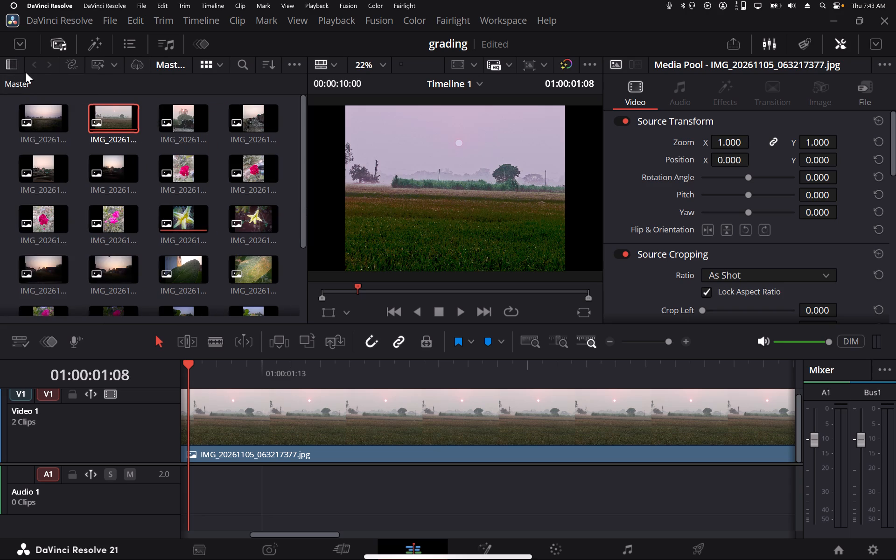
left_click(7, 64)
left_click(7, 64)
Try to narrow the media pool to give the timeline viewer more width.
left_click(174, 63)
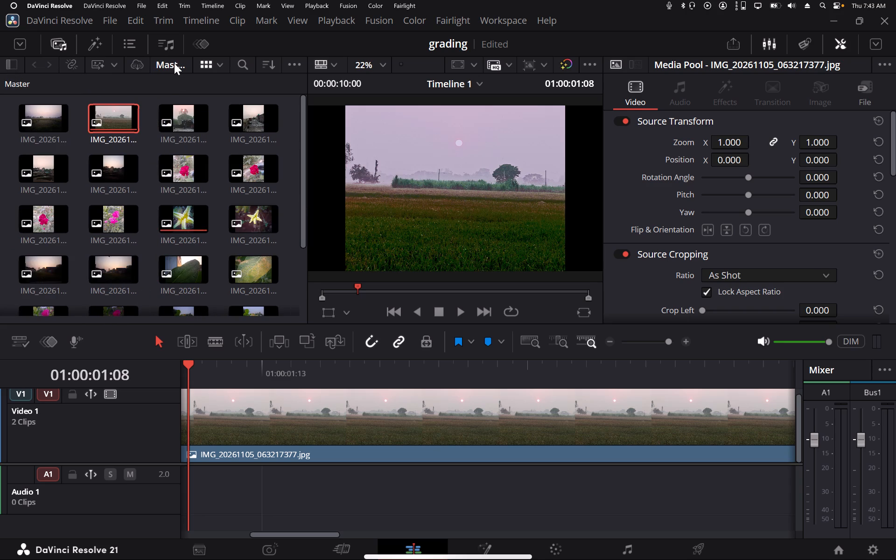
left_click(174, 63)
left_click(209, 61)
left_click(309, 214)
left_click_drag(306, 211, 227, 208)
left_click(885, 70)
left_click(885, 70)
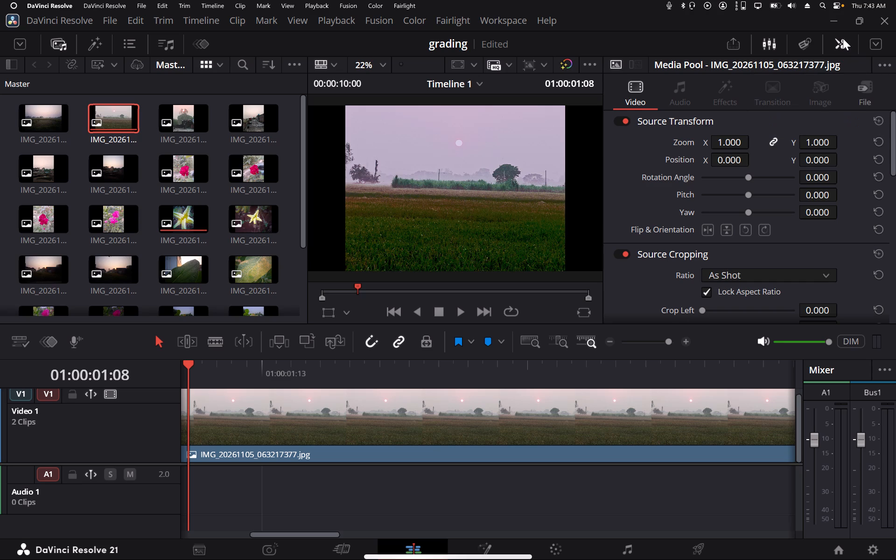
Hide the Inspector and enlarge the timeline viewer by lowering the border above the timeline.
left_click(843, 38)
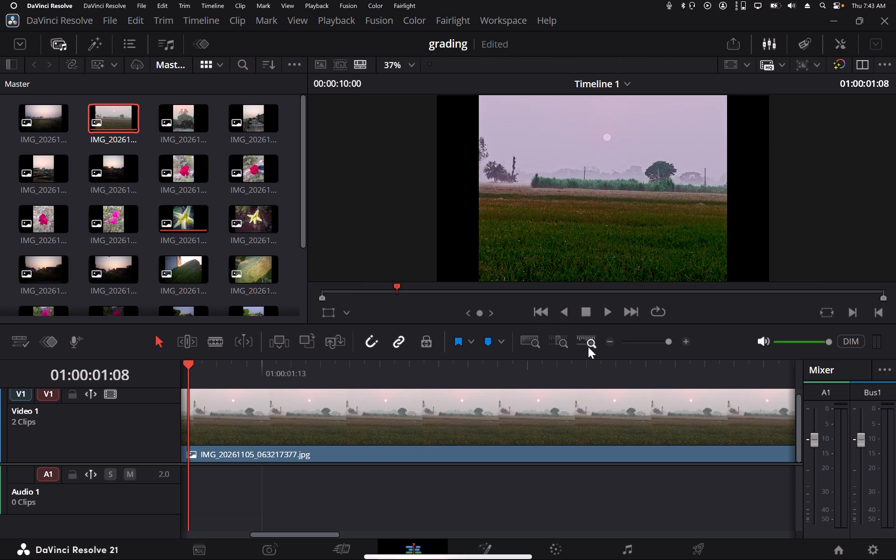
left_click_drag(633, 324, 621, 496)
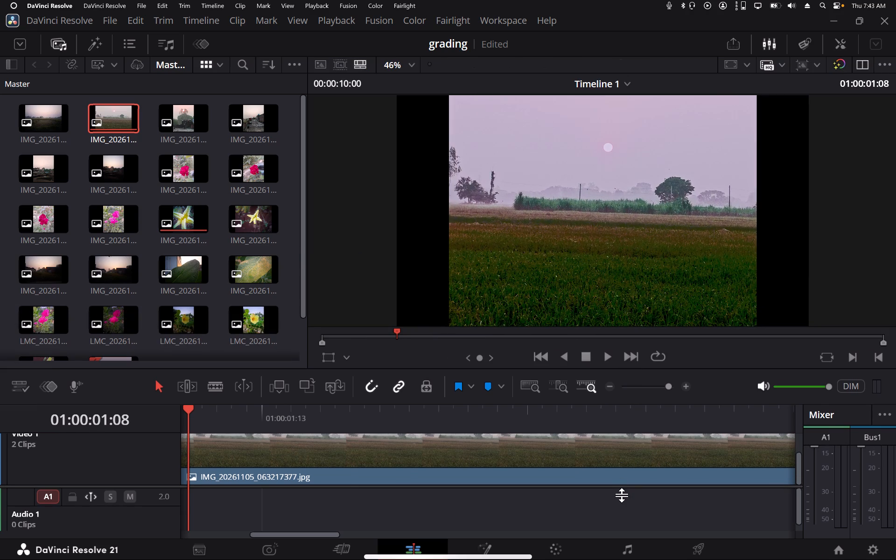
left_click_drag(621, 496, 621, 496)
Play the timeline from the sunset field clip into the yellow flower clip.
left_click(602, 360)
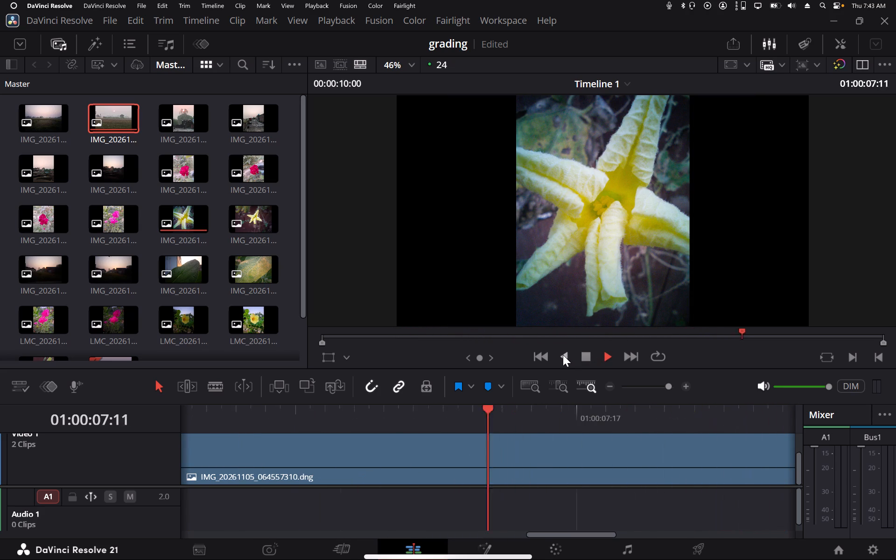
Close DaVinci Resolve and the Power & battery settings window.
left_click(884, 16)
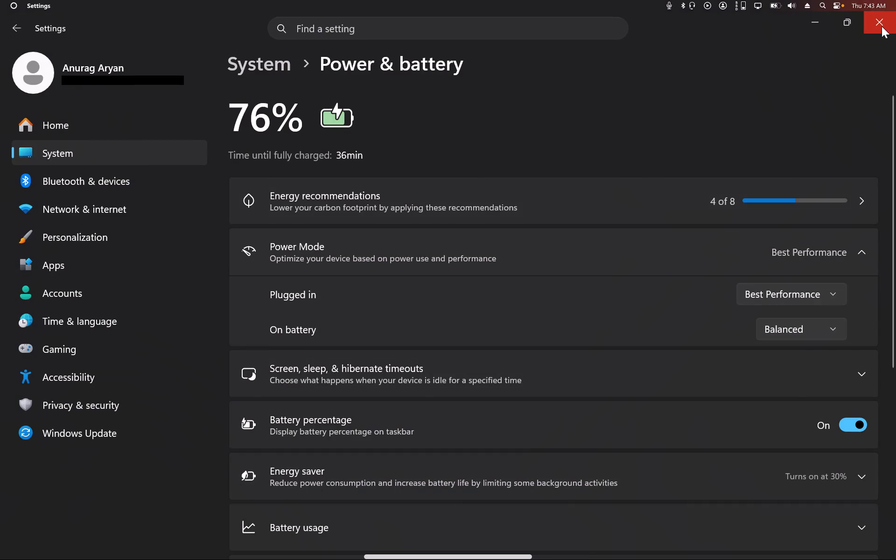
left_click(882, 26)
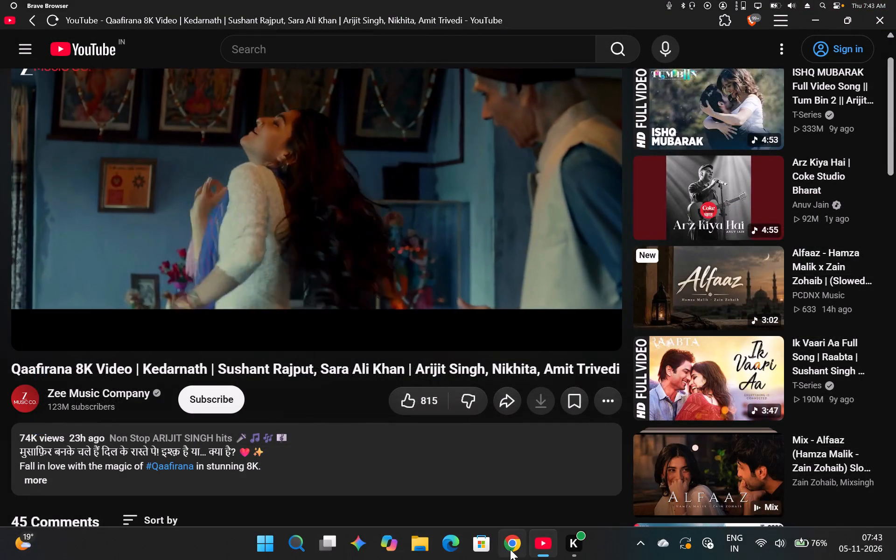
Search the installed apps with v and launch VPN Proxy Master.
left_click(262, 533)
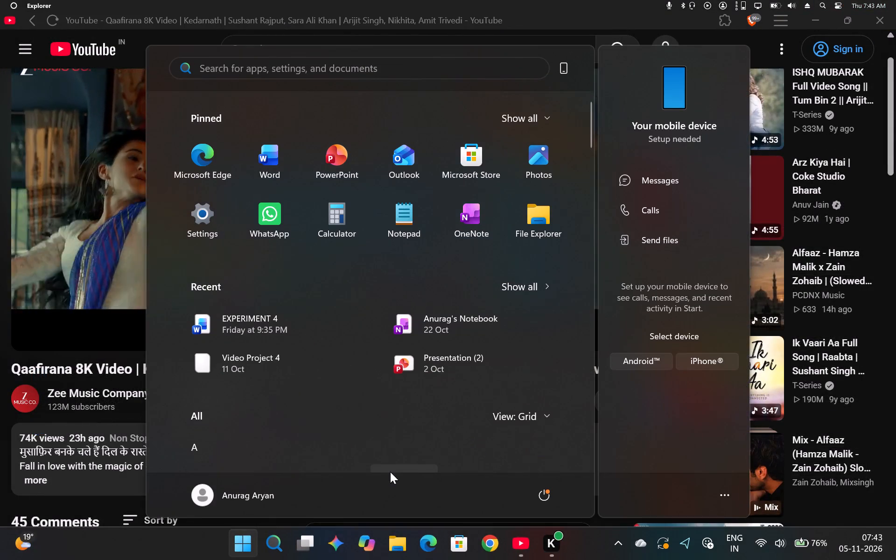
key("v")
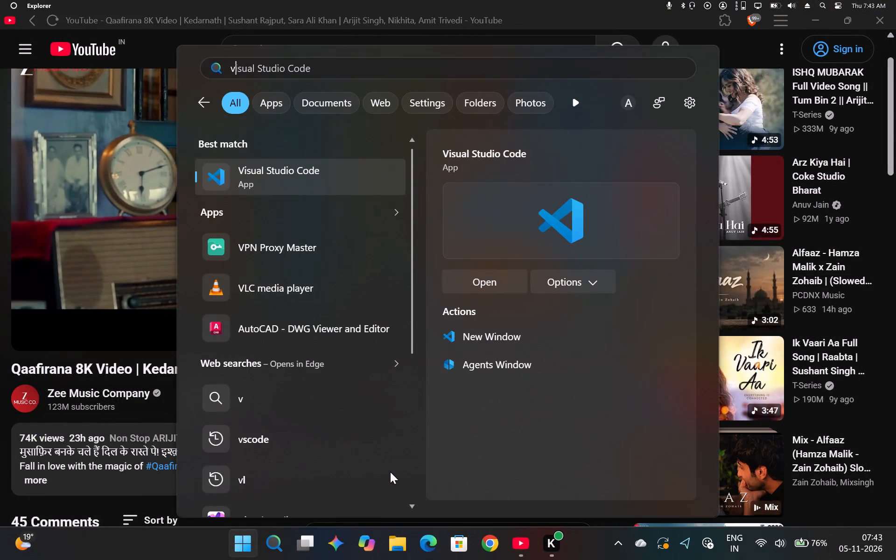
key("Down")
key("Down")
key("Return")
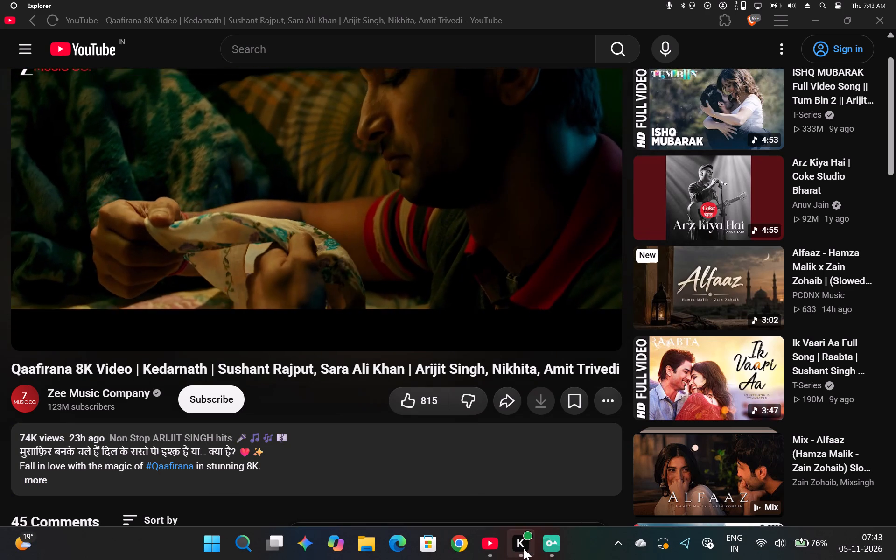
left_click(552, 551)
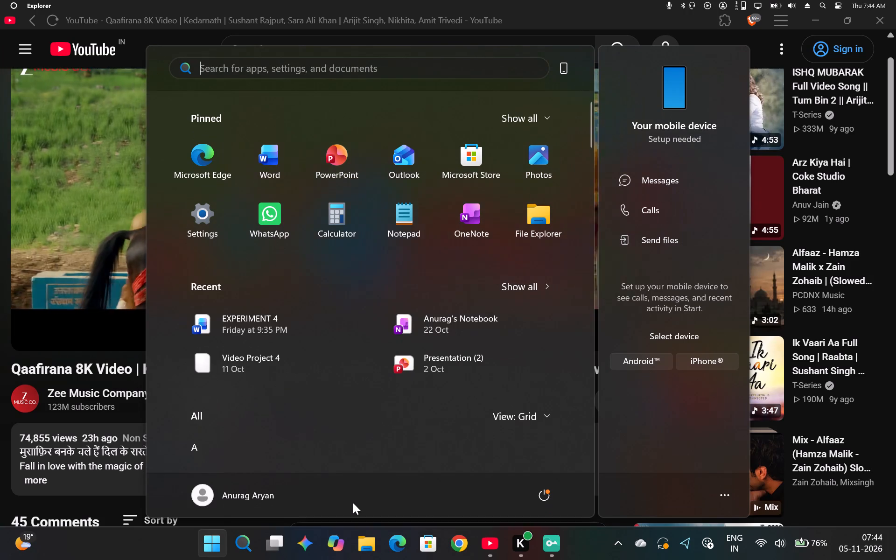
Search the installed apps for cap and launch CapCut.
key("c")
key("a")
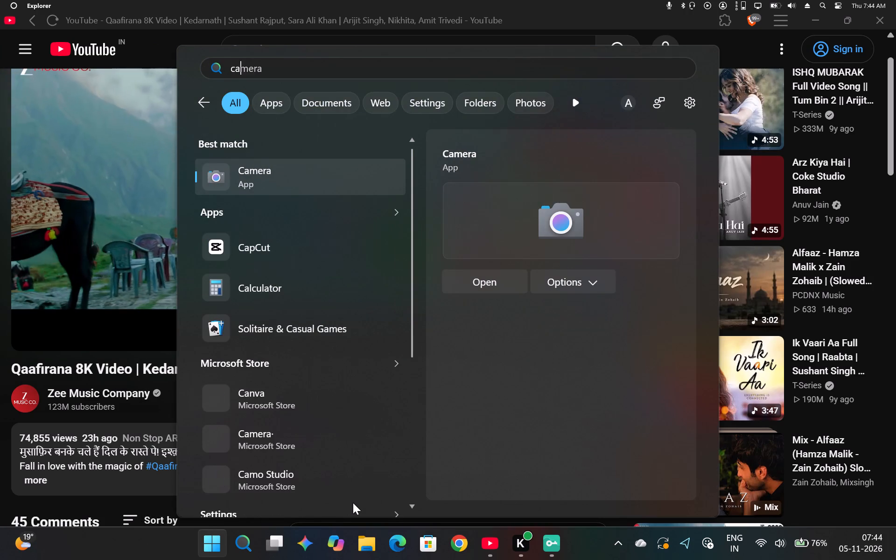
key("p")
key("Return")
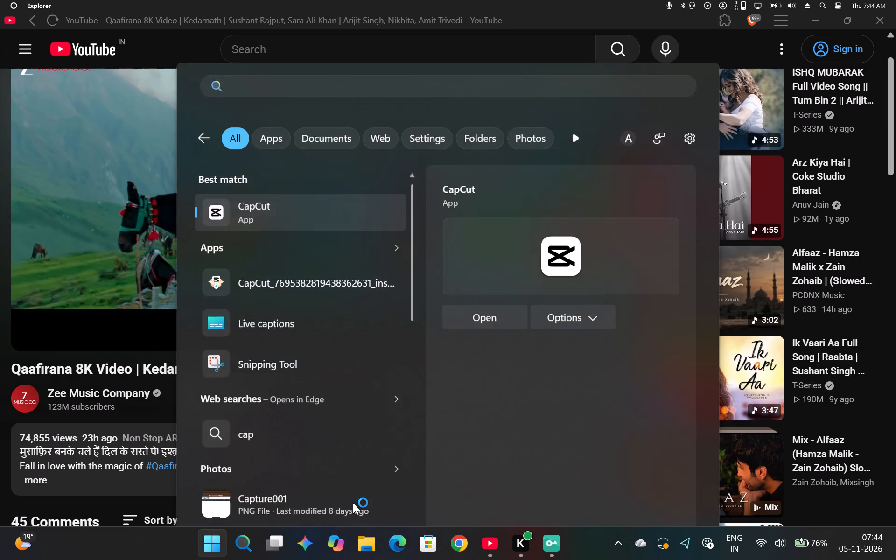